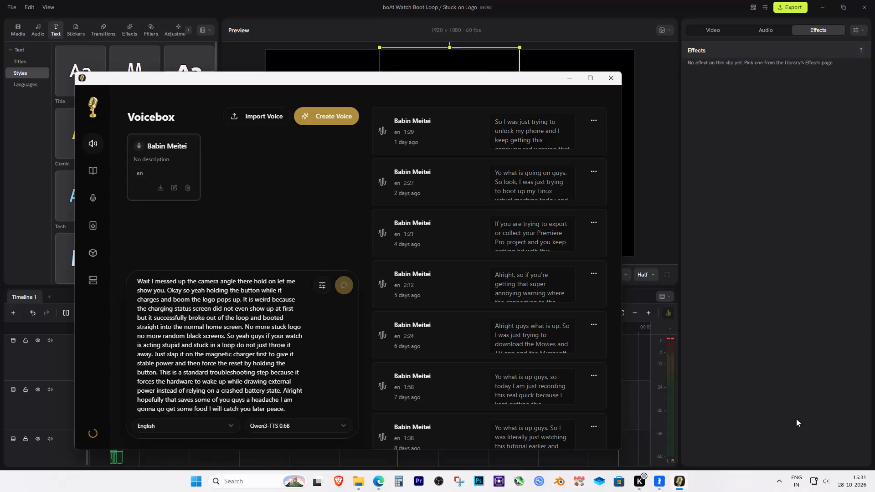
Quit the Quick Share and Google Drive for desktop apps running in the background.
{"action": "left_click", "coordinate": [778, 482]}
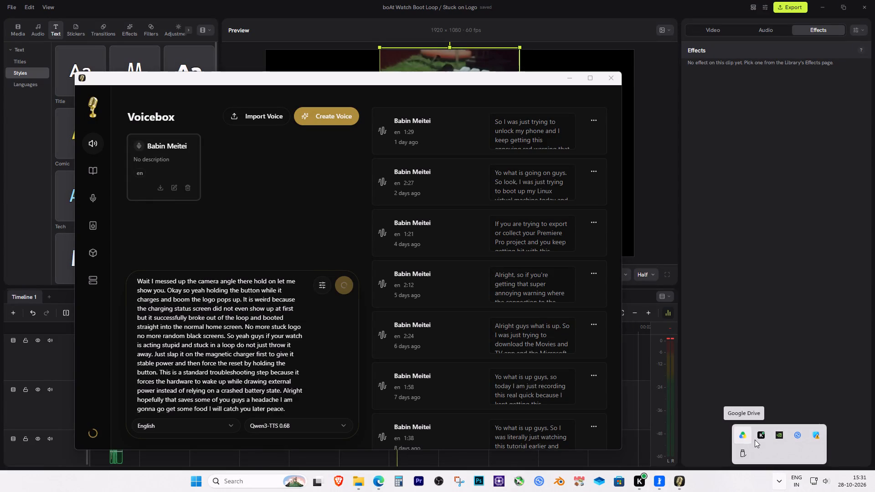
{"action": "right_click", "coordinate": [797, 437]}
{"action": "left_click", "coordinate": [817, 453]}
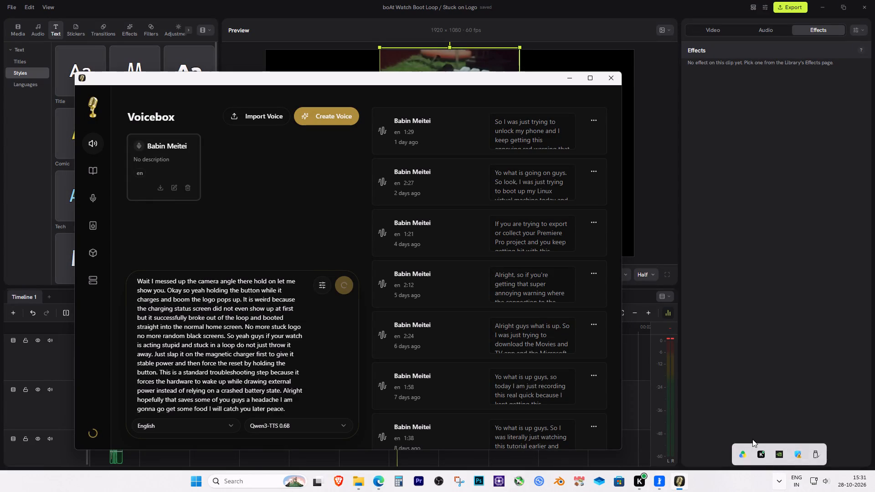
{"action": "left_click", "coordinate": [779, 478]}
{"action": "right_click", "coordinate": [746, 454]}
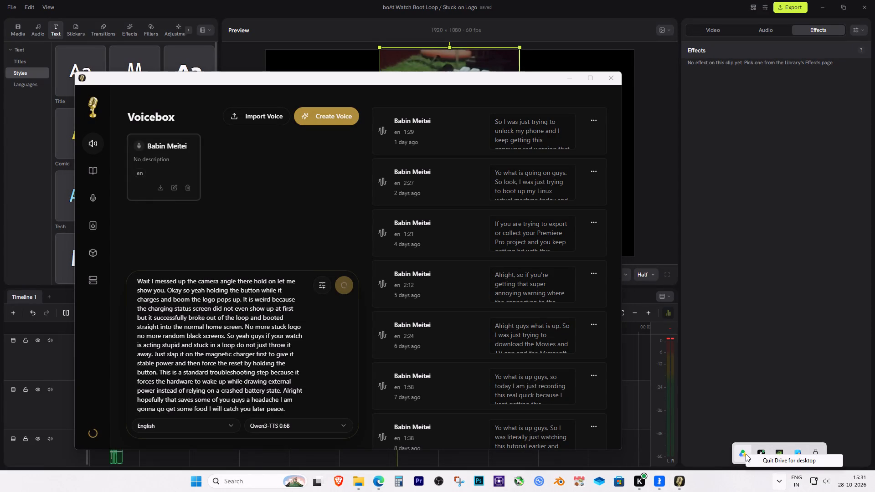
{"action": "left_click", "coordinate": [775, 461]}
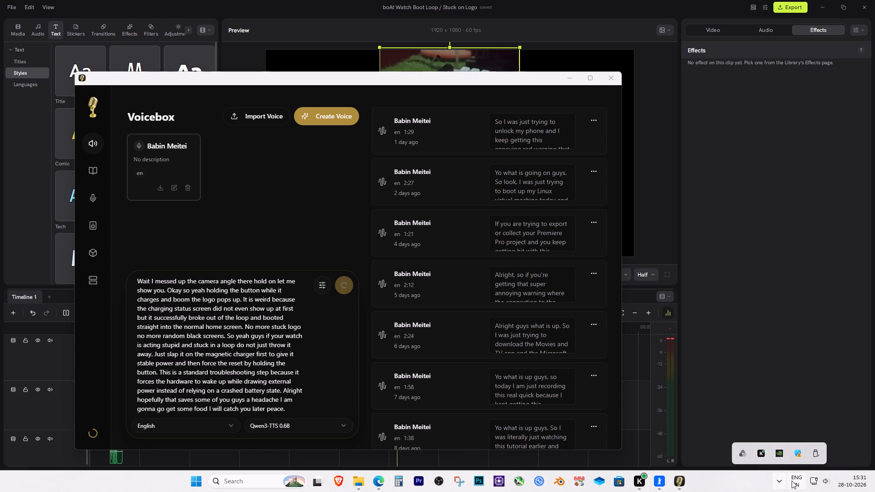
{"action": "left_click", "coordinate": [777, 481]}
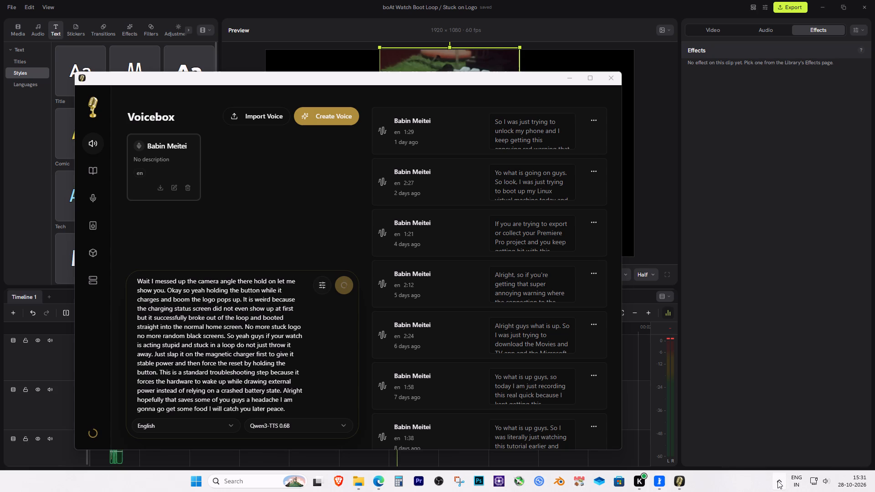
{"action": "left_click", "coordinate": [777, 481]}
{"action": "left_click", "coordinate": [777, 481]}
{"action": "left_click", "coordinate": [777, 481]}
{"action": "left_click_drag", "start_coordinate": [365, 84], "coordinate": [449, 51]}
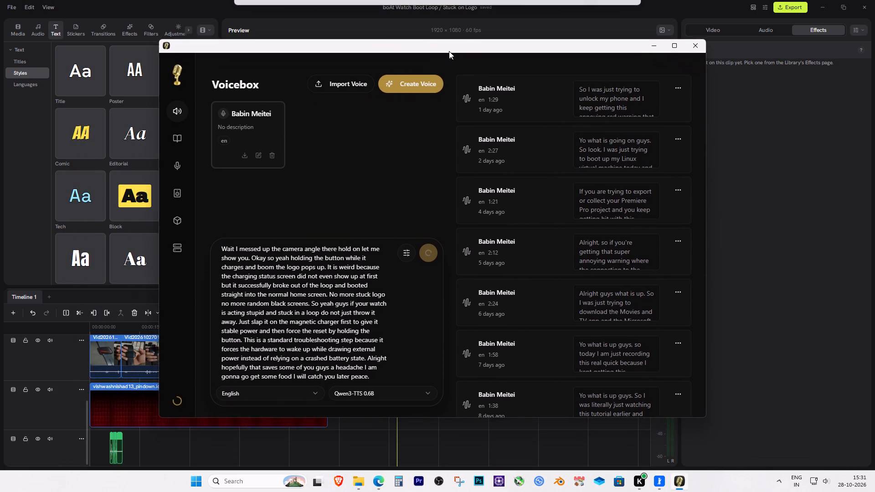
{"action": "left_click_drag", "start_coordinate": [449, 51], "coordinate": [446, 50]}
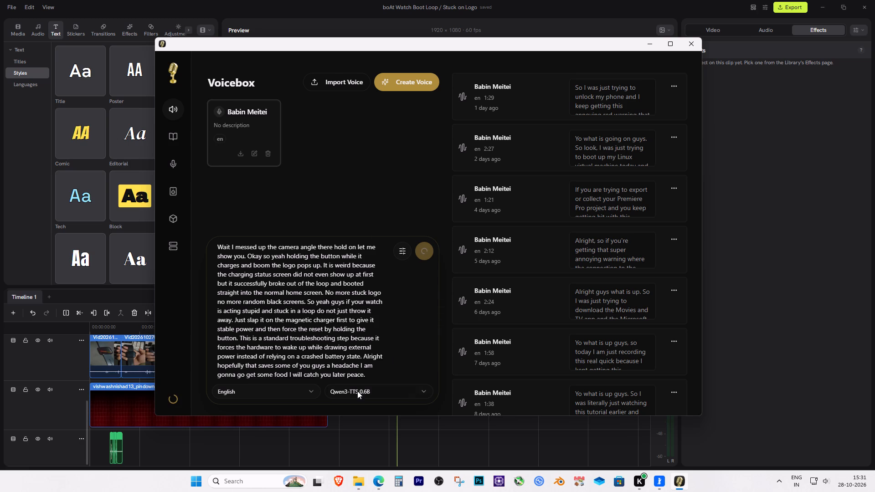
Cut the entire narration script out of the speech prompt and close Voicebox.
{"action": "left_click", "coordinate": [329, 359]}
{"action": "key", "text": "ctrl+a"}
{"action": "right_click", "coordinate": [306, 311]}
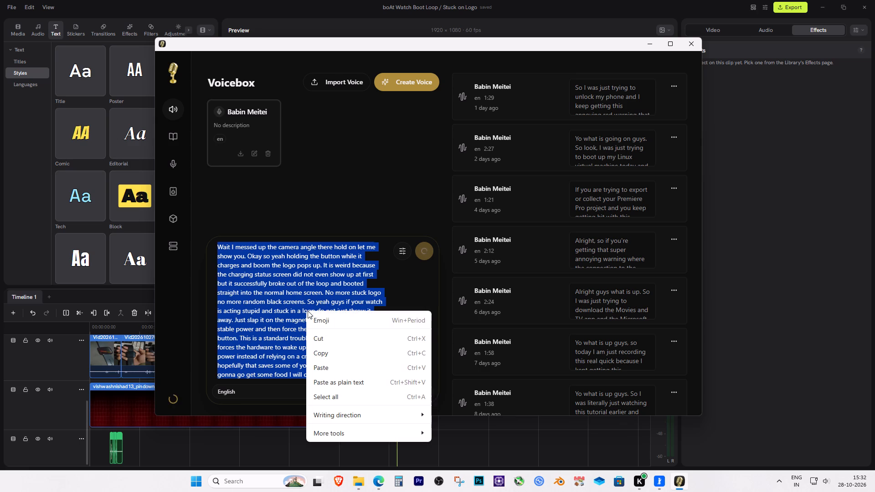
{"action": "left_click", "coordinate": [323, 343]}
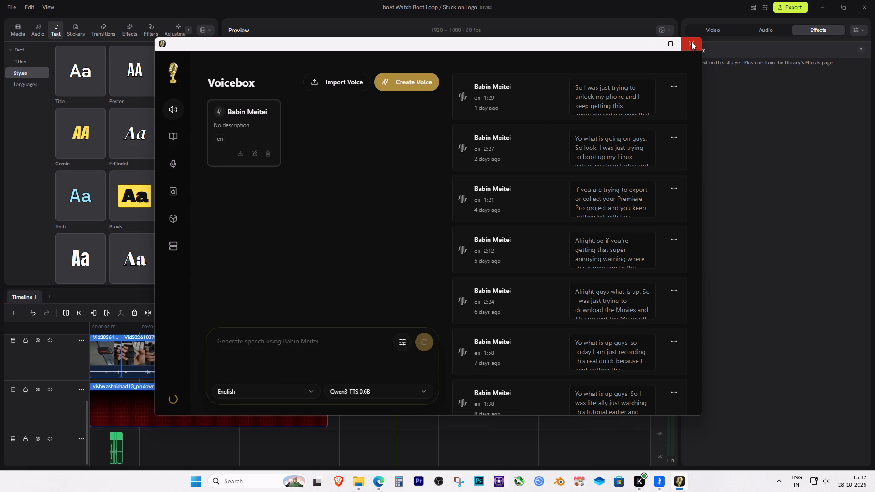
{"action": "left_click", "coordinate": [693, 42]}
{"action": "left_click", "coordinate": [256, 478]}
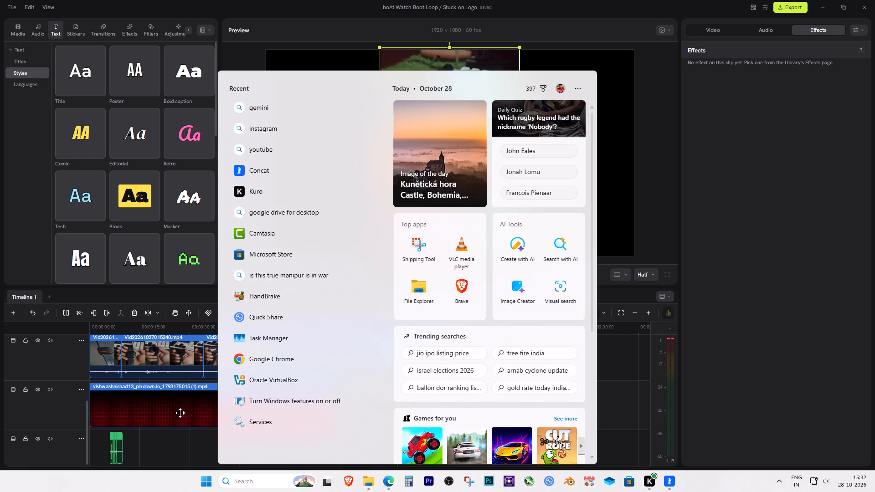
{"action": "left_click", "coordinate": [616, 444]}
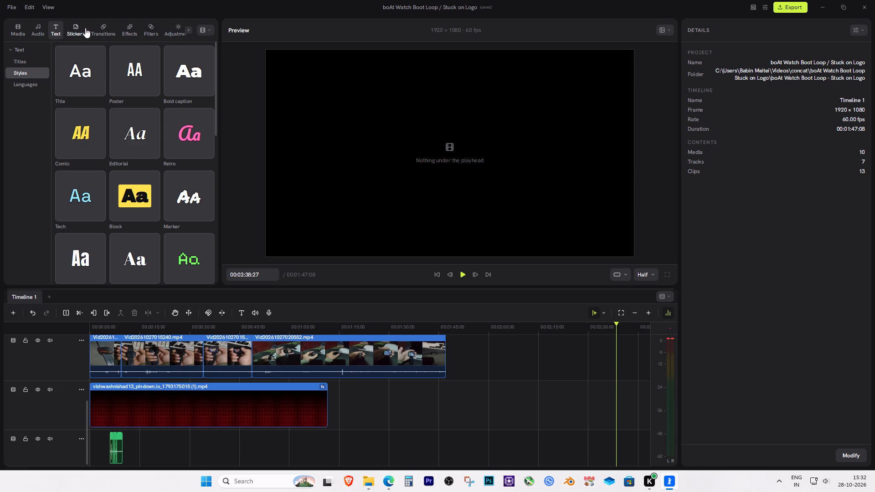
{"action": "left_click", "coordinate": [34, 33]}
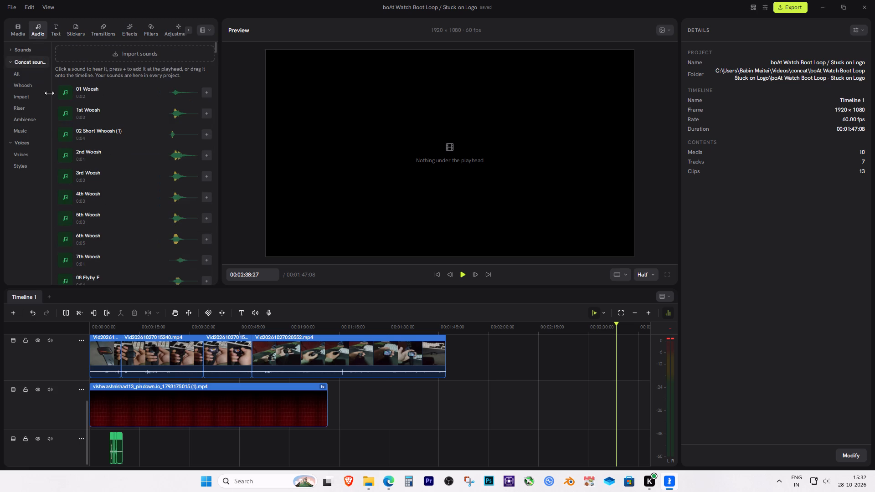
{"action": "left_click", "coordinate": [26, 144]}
Search the system for "voice" and launch Voicebox again.
{"action": "left_click", "coordinate": [255, 481]}
{"action": "key", "text": "v"}
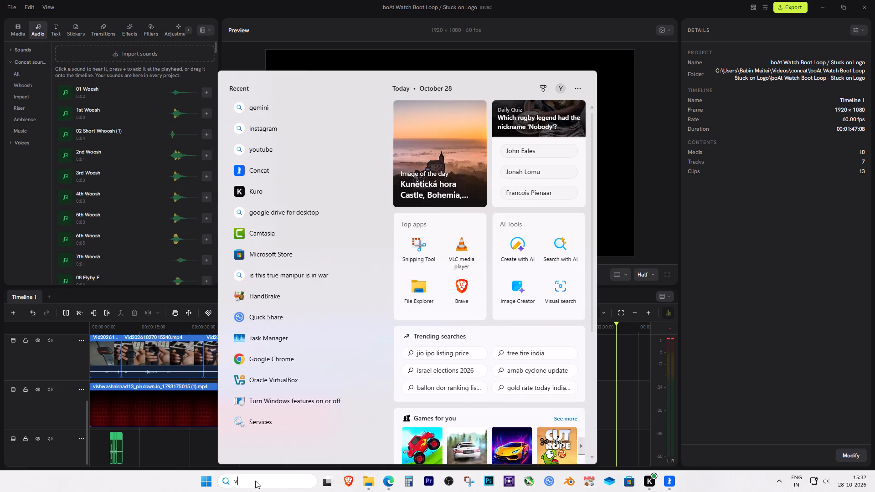
{"action": "type", "text": "oice"}
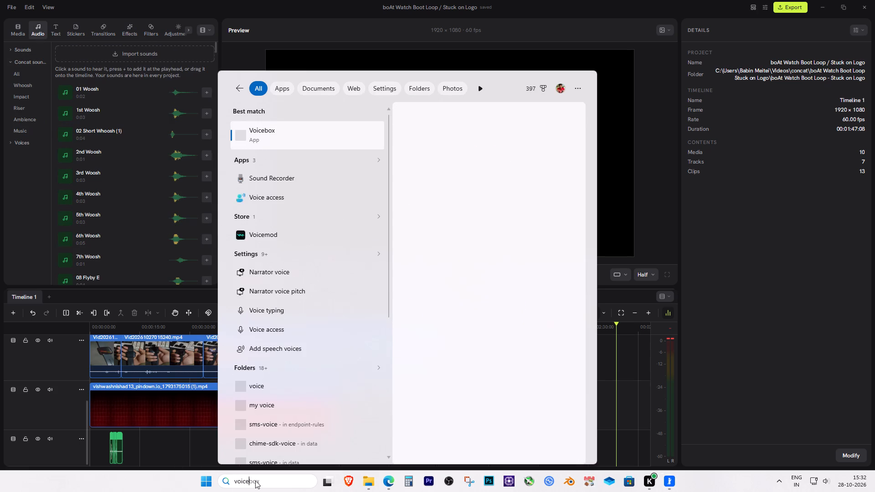
{"action": "key", "text": "Return"}
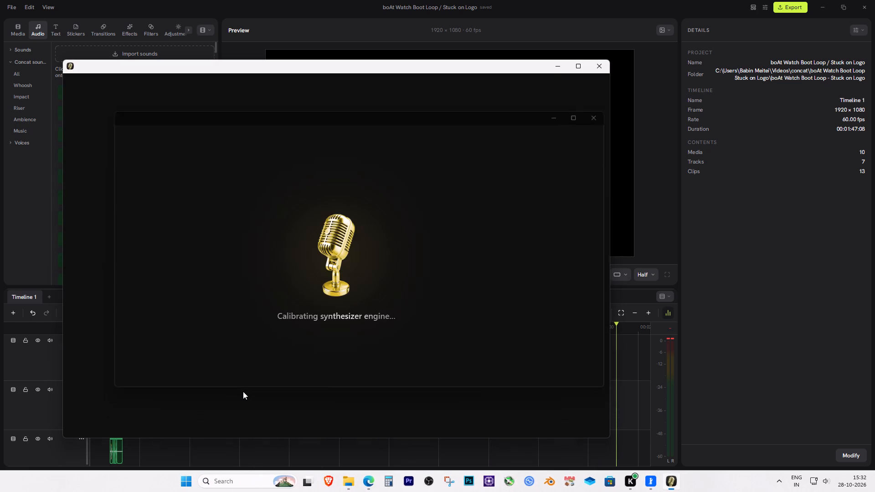
Set the speech generation model to Qwen3-TTS 0.6B and activate the empty speech prompt.
{"action": "left_click", "coordinate": [270, 415]}
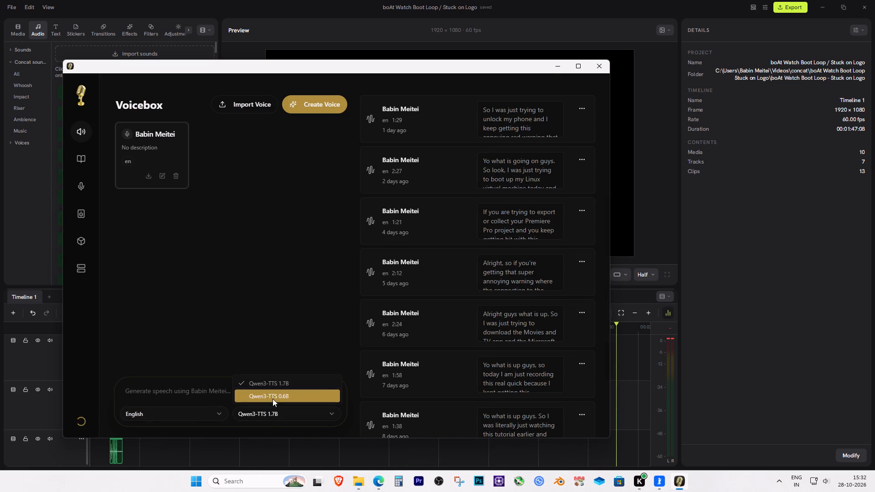
{"action": "left_click", "coordinate": [273, 399]}
{"action": "right_click", "coordinate": [253, 389]}
{"action": "left_click", "coordinate": [211, 385]}
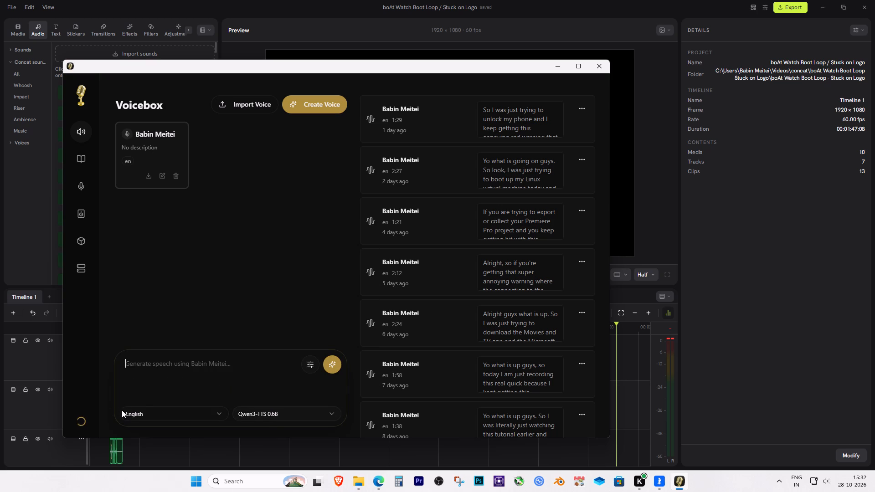
{"action": "left_click", "coordinate": [84, 420]}
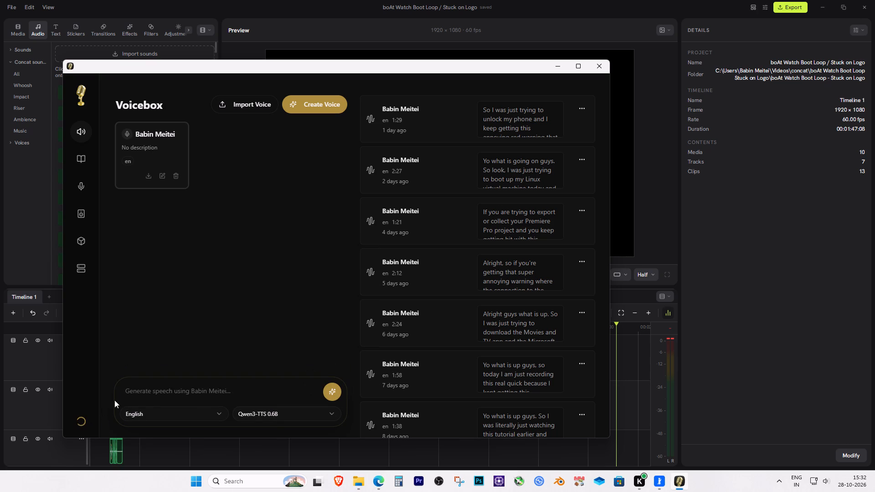
Switch to the Concat editor and examine the Your voices and Built-in voices sections of the audio library.
{"action": "left_click", "coordinate": [357, 0]}
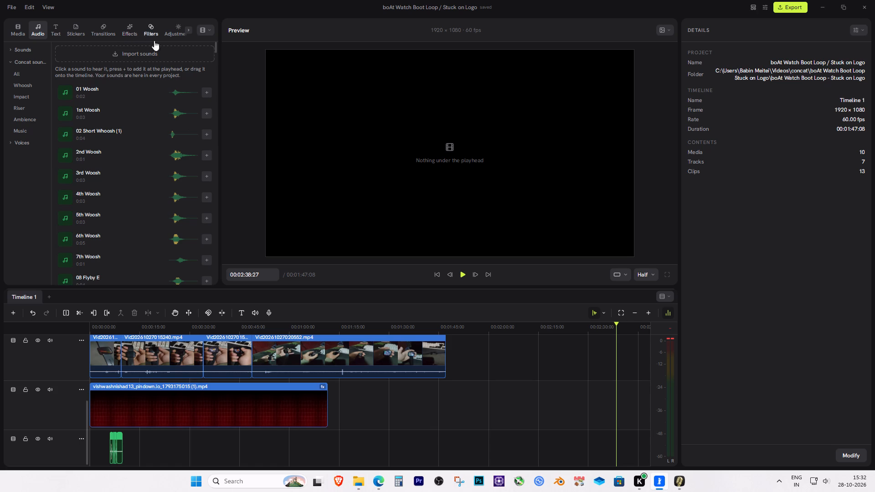
{"action": "left_click", "coordinate": [190, 31]}
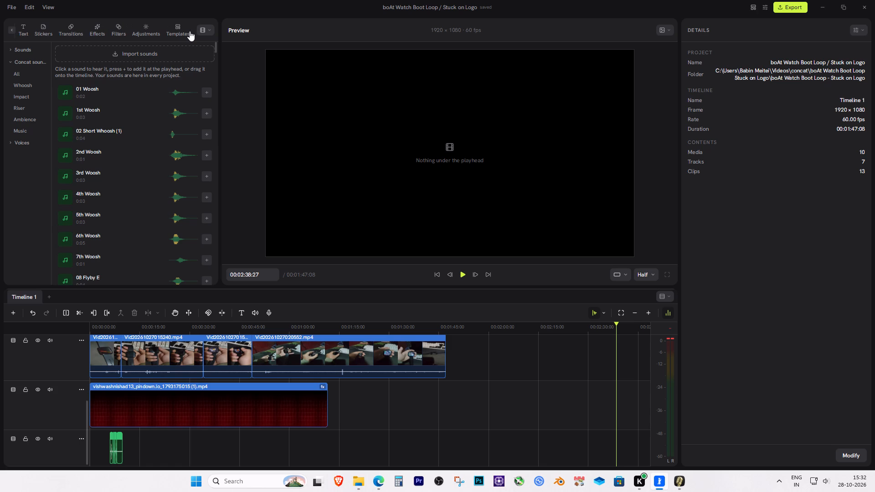
{"action": "left_click", "coordinate": [10, 142]}
{"action": "left_click", "coordinate": [25, 153]}
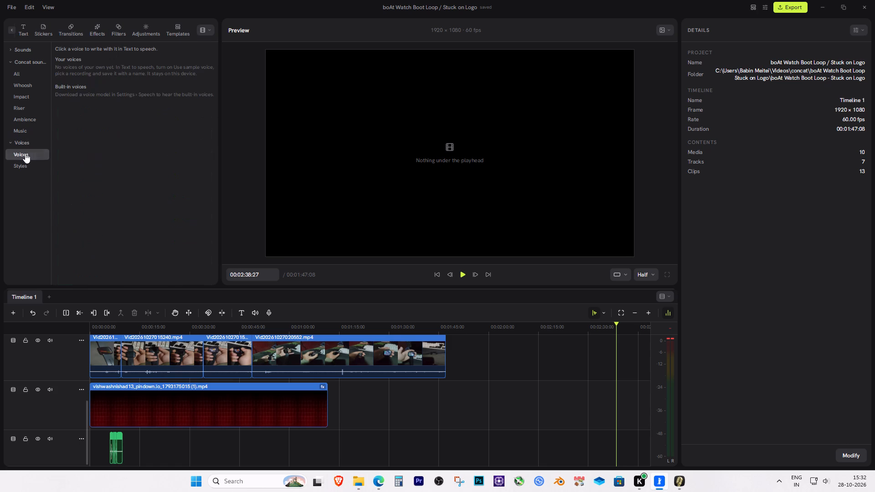
{"action": "left_click", "coordinate": [85, 58]}
{"action": "left_click", "coordinate": [70, 62]}
{"action": "left_click", "coordinate": [77, 71]}
{"action": "left_click", "coordinate": [121, 49]}
{"action": "left_click", "coordinate": [147, 47]}
{"action": "left_click", "coordinate": [191, 48]}
{"action": "left_click", "coordinate": [177, 47]}
{"action": "left_click", "coordinate": [93, 87]}
{"action": "left_click", "coordinate": [82, 95]}
{"action": "left_click", "coordinate": [84, 82]}
{"action": "left_click", "coordinate": [82, 61]}
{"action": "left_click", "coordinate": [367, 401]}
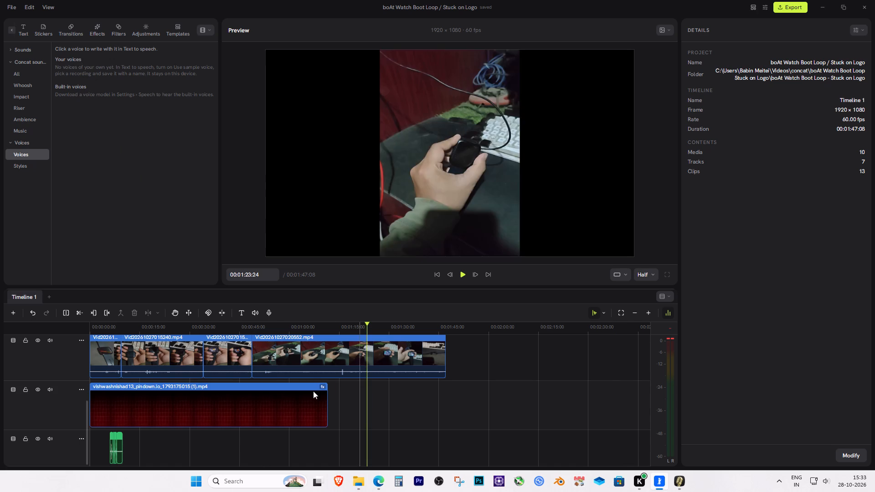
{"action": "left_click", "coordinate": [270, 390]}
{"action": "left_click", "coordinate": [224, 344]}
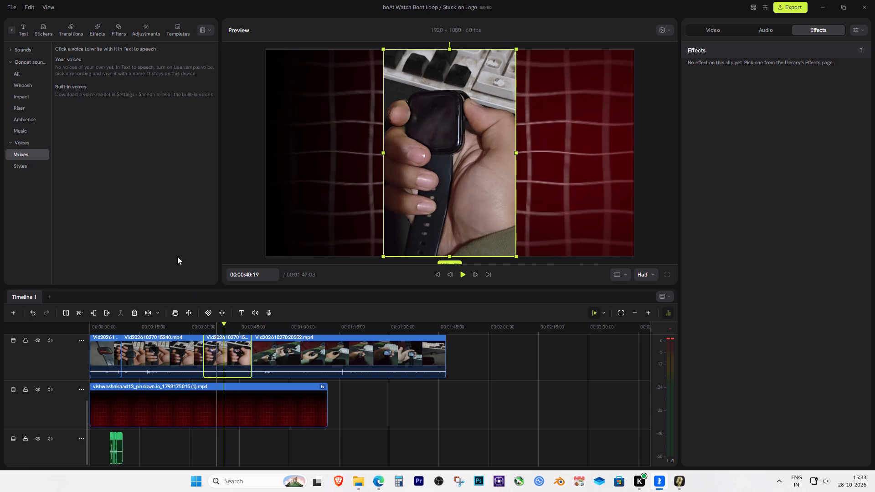
Examine the Voices and Styles sections of the audio library for a usable narration voice.
{"action": "left_click", "coordinate": [105, 86]}
{"action": "left_click", "coordinate": [82, 86]}
{"action": "left_click", "coordinate": [83, 101]}
{"action": "left_click", "coordinate": [24, 167]}
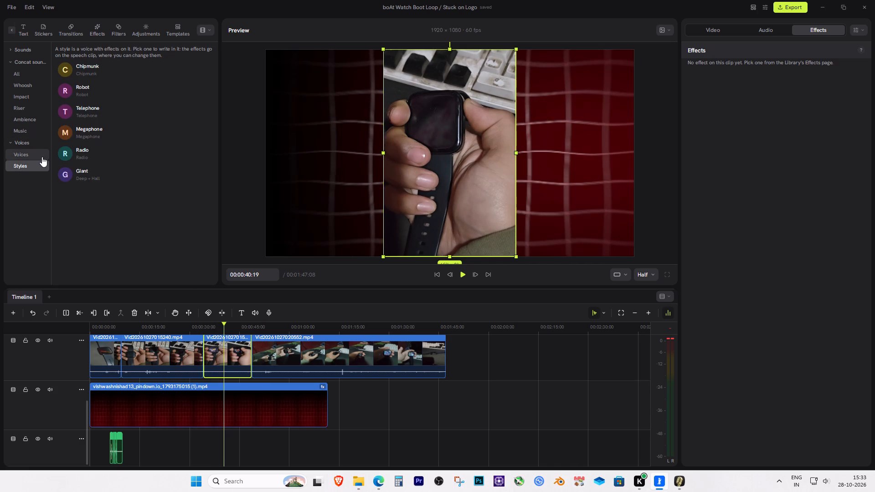
{"action": "left_click", "coordinate": [31, 150]}
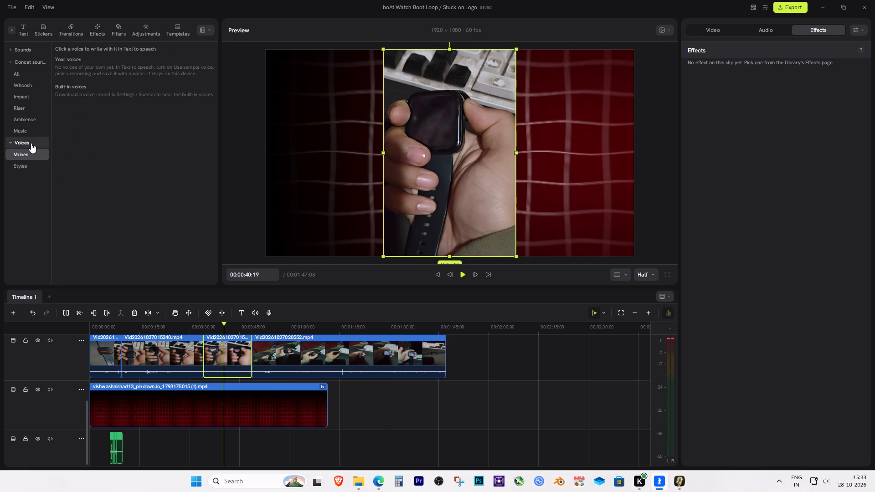
{"action": "left_click", "coordinate": [126, 104]}
{"action": "left_click", "coordinate": [125, 63]}
Look through the Concat sounds categories, from Ambience to All, and the My sounds collection.
{"action": "left_click", "coordinate": [29, 140]}
{"action": "left_click", "coordinate": [29, 130]}
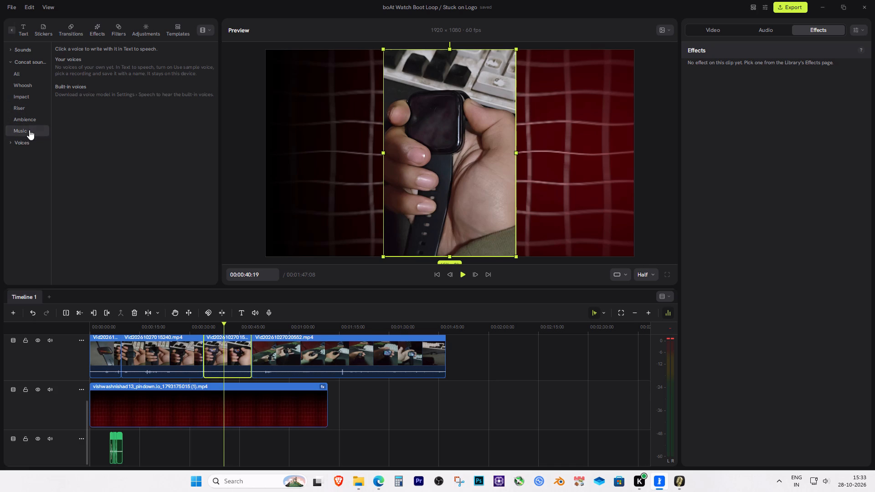
{"action": "left_click", "coordinate": [32, 121]}
{"action": "left_click", "coordinate": [32, 119]}
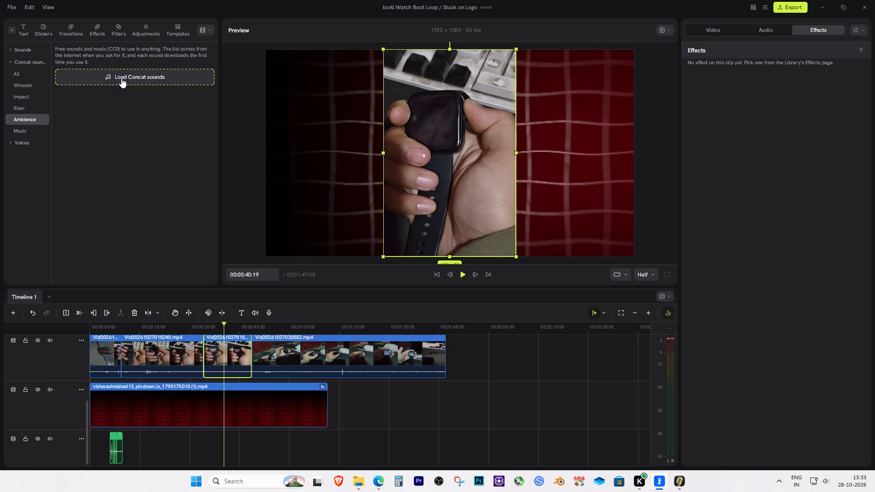
{"action": "left_click", "coordinate": [32, 105]}
{"action": "left_click", "coordinate": [34, 97]}
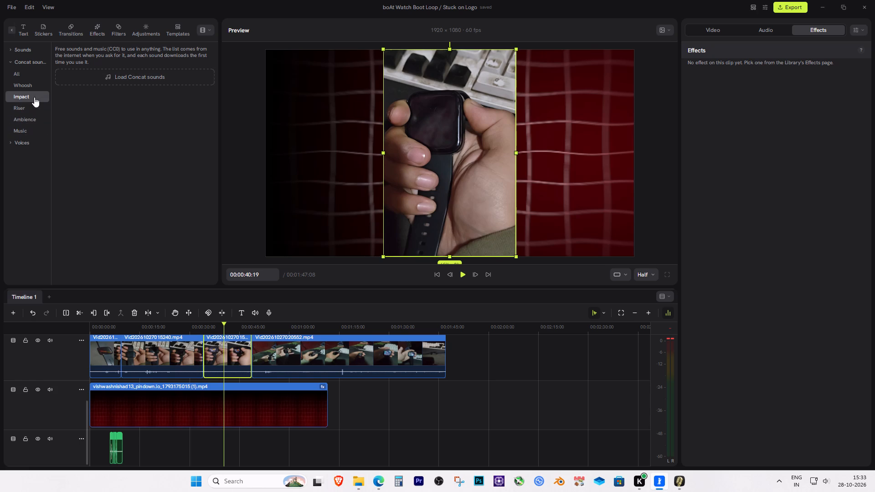
{"action": "left_click", "coordinate": [34, 89]}
{"action": "left_click", "coordinate": [30, 76]}
{"action": "left_click", "coordinate": [30, 59]}
{"action": "left_click", "coordinate": [31, 46]}
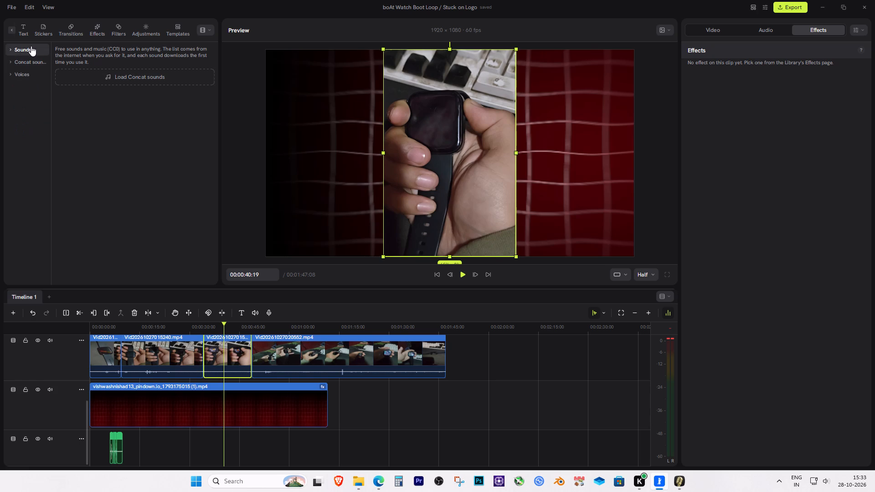
{"action": "left_click", "coordinate": [17, 62]}
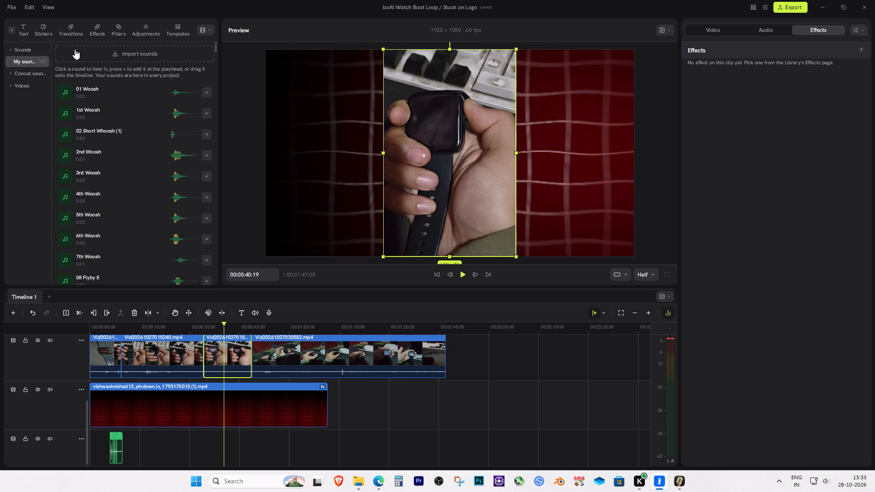
Look through the text, transitions, effects, adjustments and templates sections of the library.
{"action": "left_click", "coordinate": [30, 29]}
{"action": "left_click", "coordinate": [46, 30]}
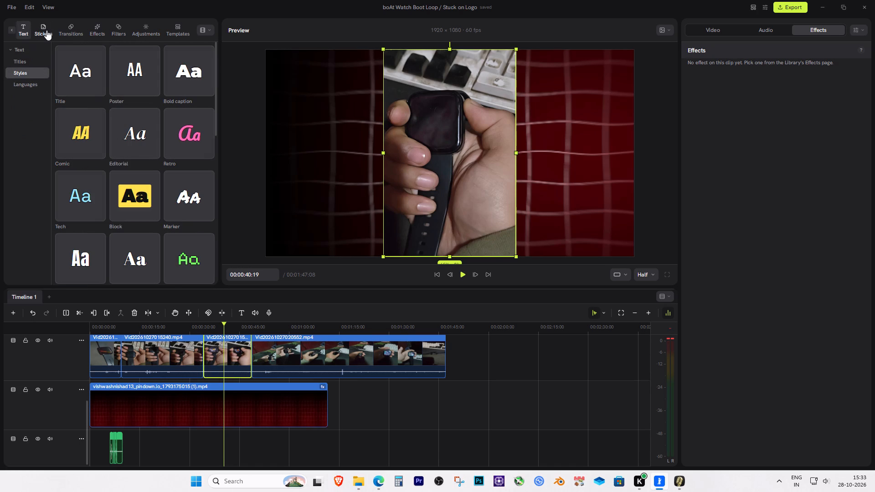
{"action": "left_click", "coordinate": [64, 34]}
{"action": "left_click", "coordinate": [113, 31]}
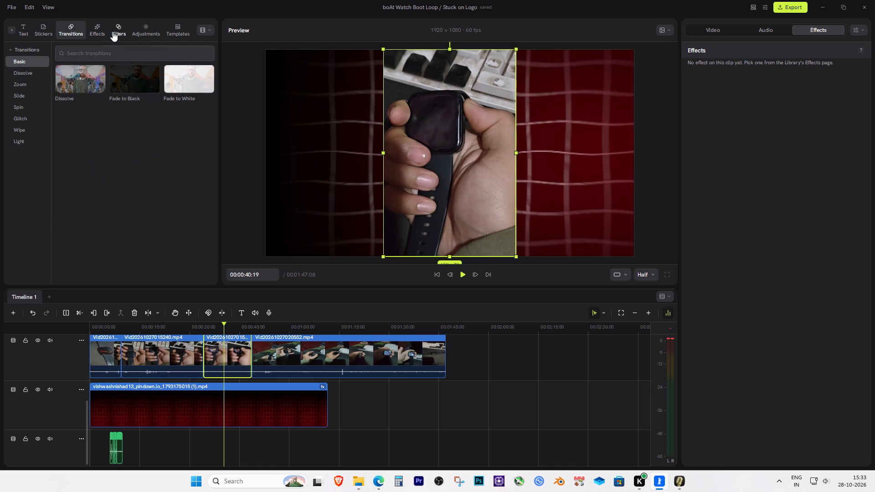
{"action": "left_click", "coordinate": [98, 31]}
{"action": "left_click", "coordinate": [148, 31]}
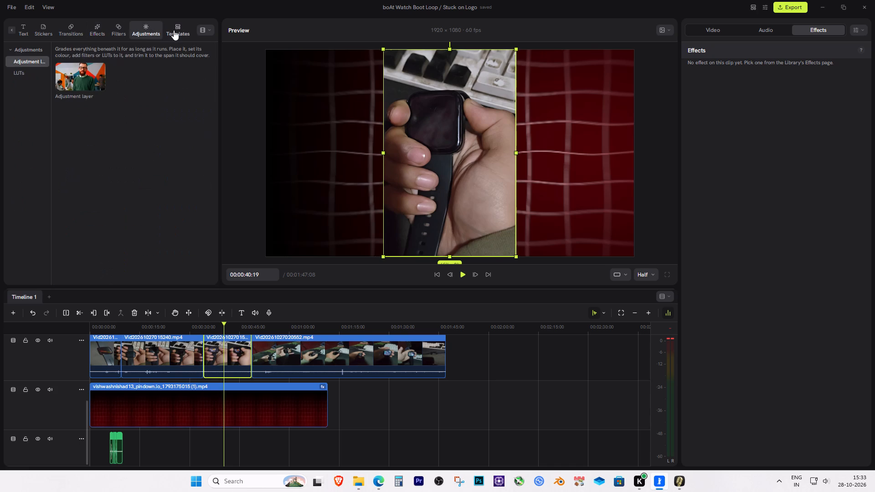
{"action": "left_click", "coordinate": [174, 30]}
{"action": "left_click", "coordinate": [208, 30]}
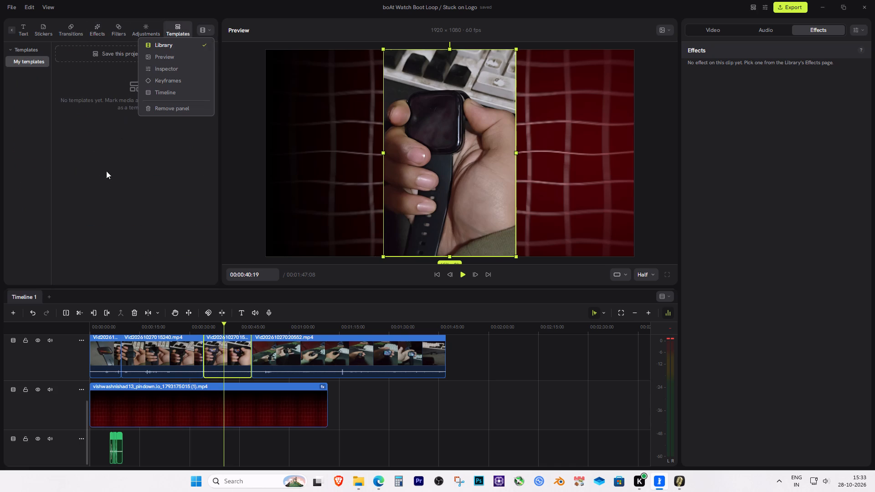
{"action": "left_click", "coordinate": [105, 198]}
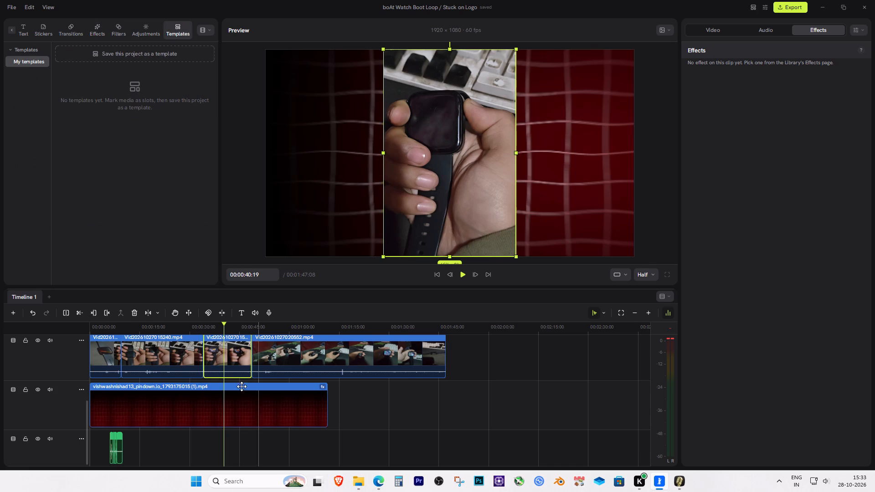
Play the first few seconds of the timeline from its start.
{"action": "left_click_drag", "start_coordinate": [225, 323], "coordinate": [35, 345]}
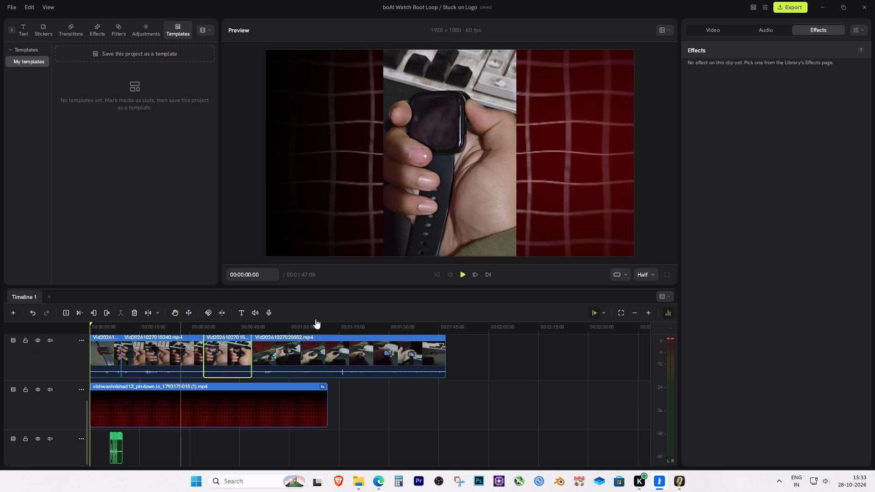
{"action": "left_click", "coordinate": [464, 278]}
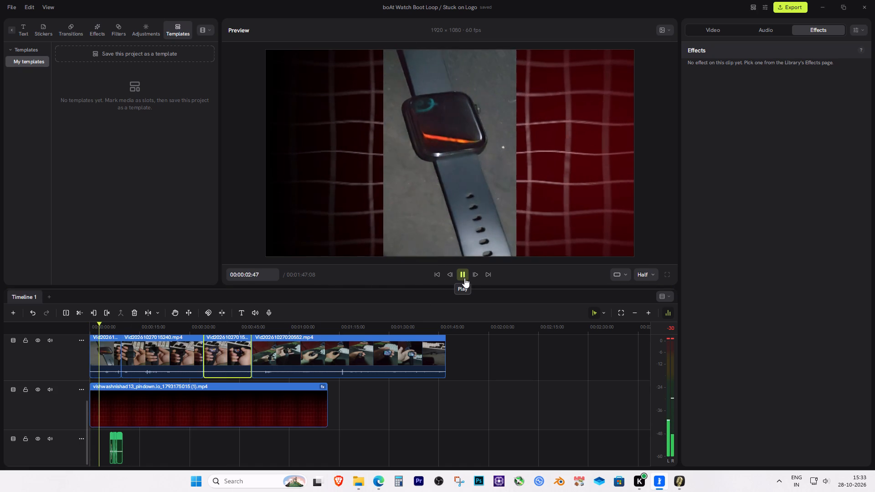
{"action": "left_click", "coordinate": [464, 278]}
Switch to Voicebox, paste the cut narration script into the speech prompt and generate the speech.
{"action": "left_click", "coordinate": [678, 491]}
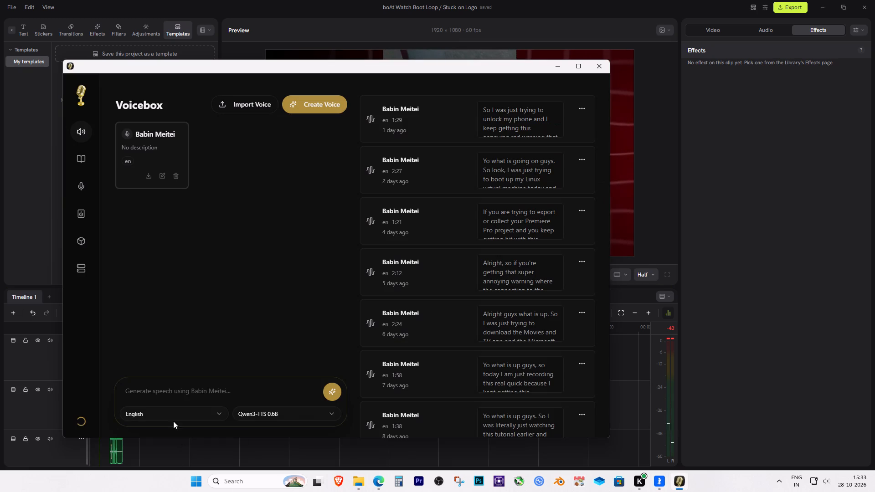
{"action": "right_click", "coordinate": [206, 387]}
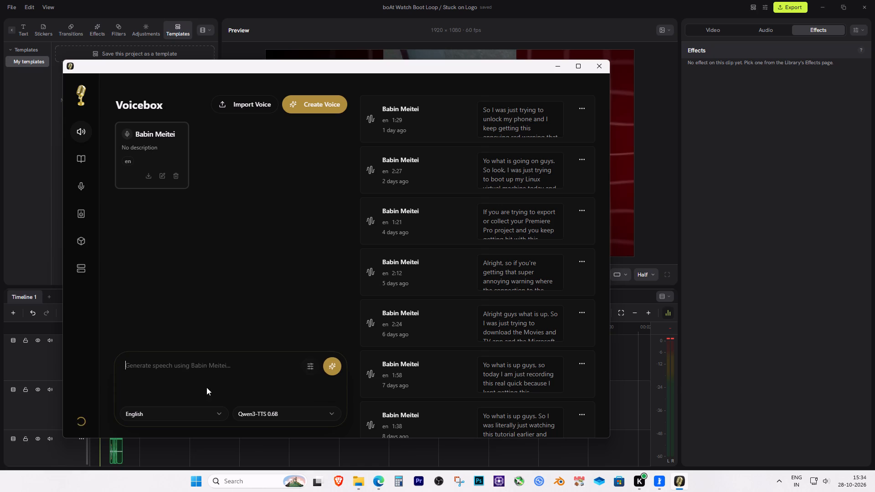
{"action": "left_click", "coordinate": [221, 318]}
{"action": "left_click", "coordinate": [336, 273]}
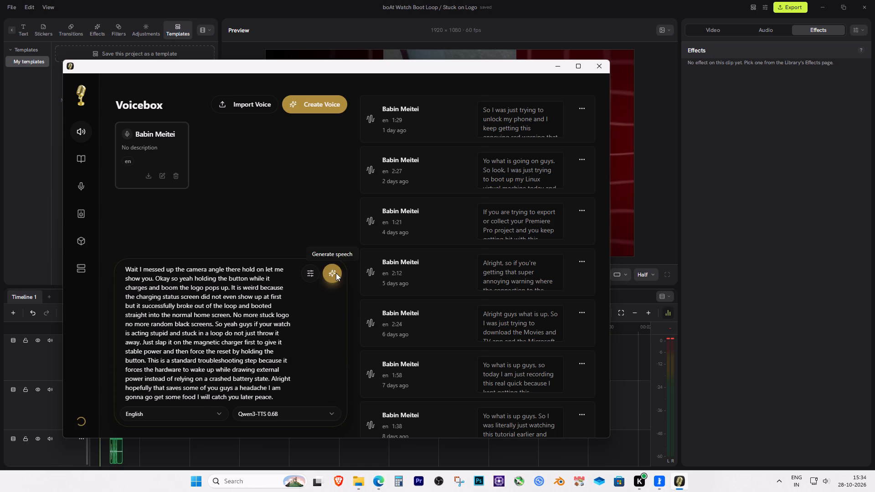
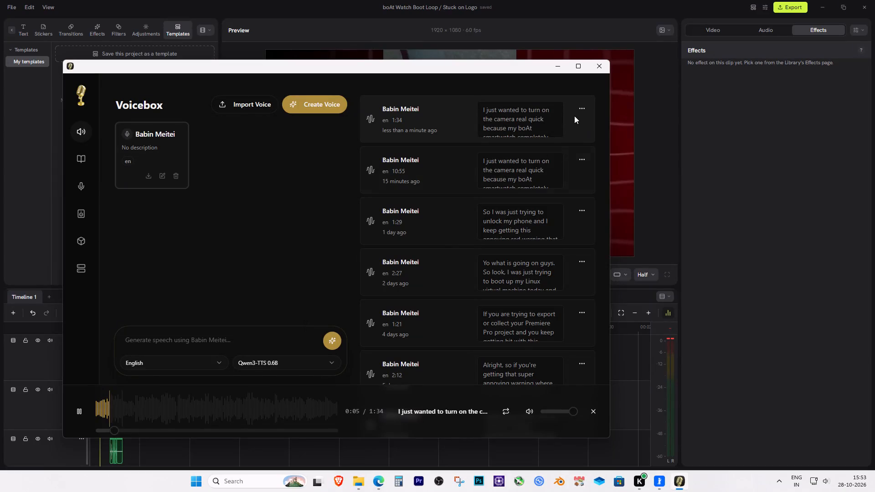
Export the newest generated voiceover as the audio file i-just-wanted-to-turn-on-the-c.wav in the Downloads folder, and close Voicebox.
{"action": "left_click", "coordinate": [581, 109]}
{"action": "left_click", "coordinate": [564, 142]}
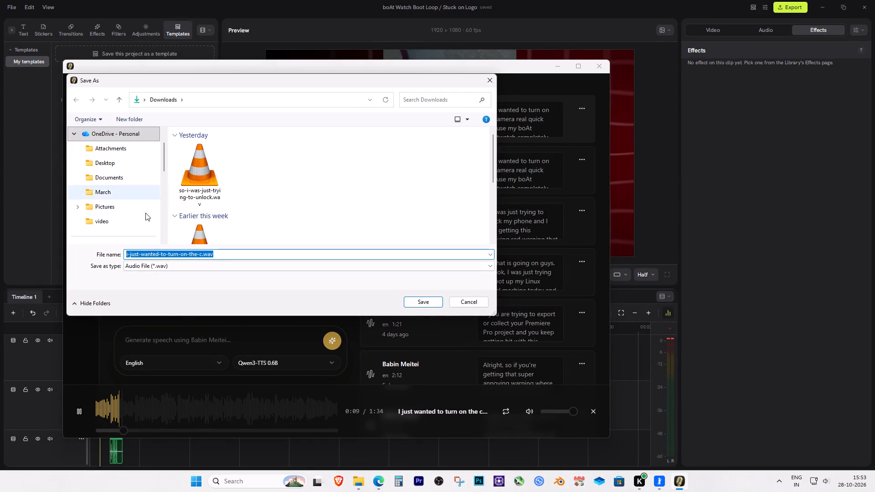
{"action": "scroll", "coordinate": [118, 208], "scroll_direction": "up", "scroll_amount": 6}
{"action": "scroll", "coordinate": [118, 208], "scroll_direction": "down", "scroll_amount": 3}
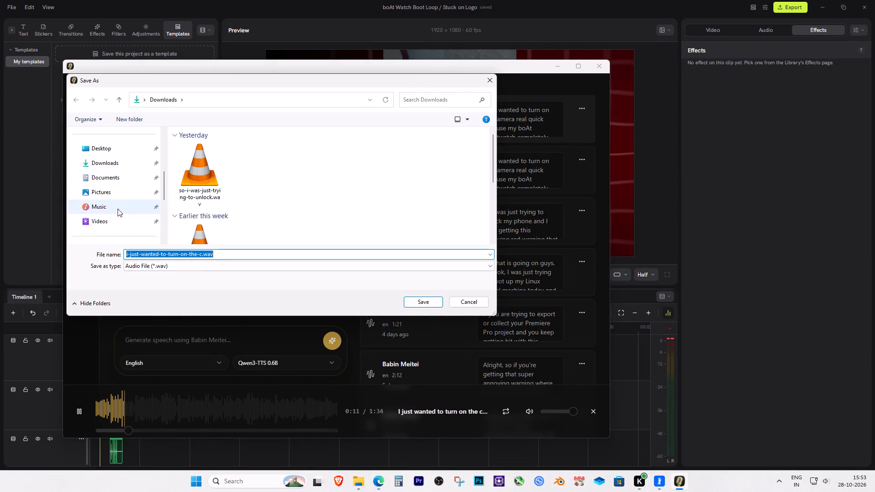
{"action": "scroll", "coordinate": [118, 209], "scroll_direction": "down", "scroll_amount": 1}
{"action": "scroll", "coordinate": [110, 205], "scroll_direction": "up", "scroll_amount": 1}
{"action": "left_click", "coordinate": [100, 166]}
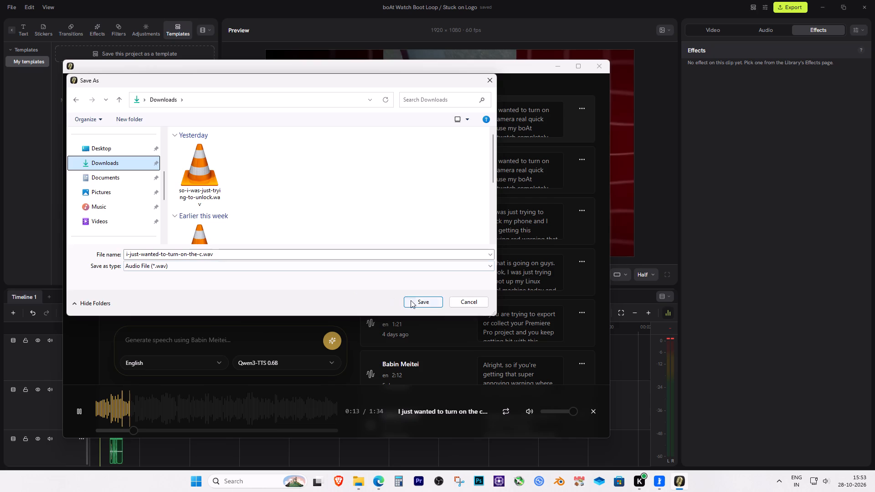
{"action": "left_click", "coordinate": [420, 304]}
{"action": "left_click", "coordinate": [595, 66]}
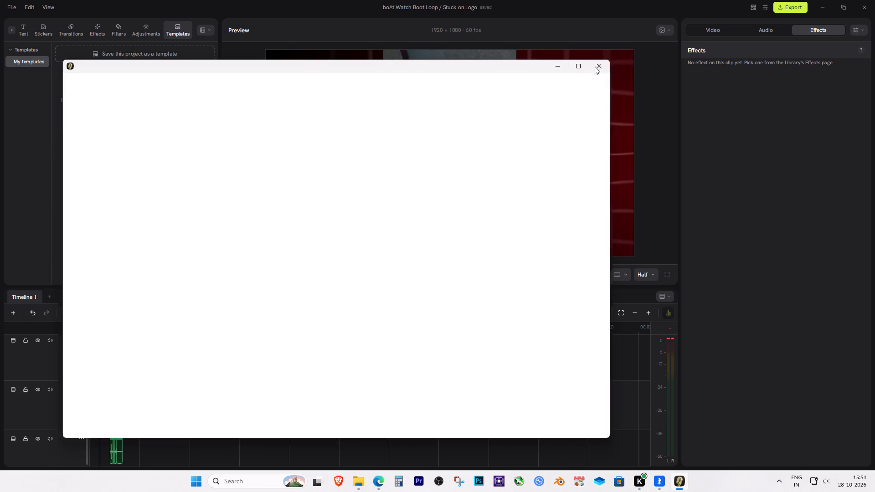
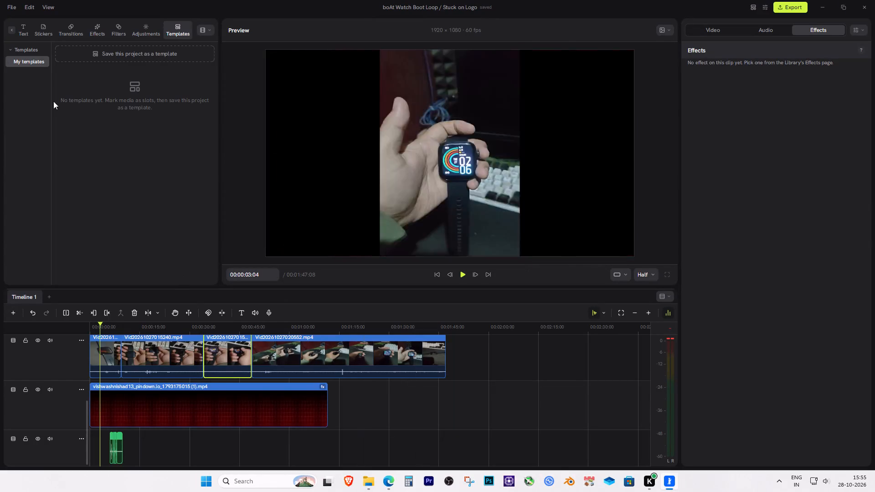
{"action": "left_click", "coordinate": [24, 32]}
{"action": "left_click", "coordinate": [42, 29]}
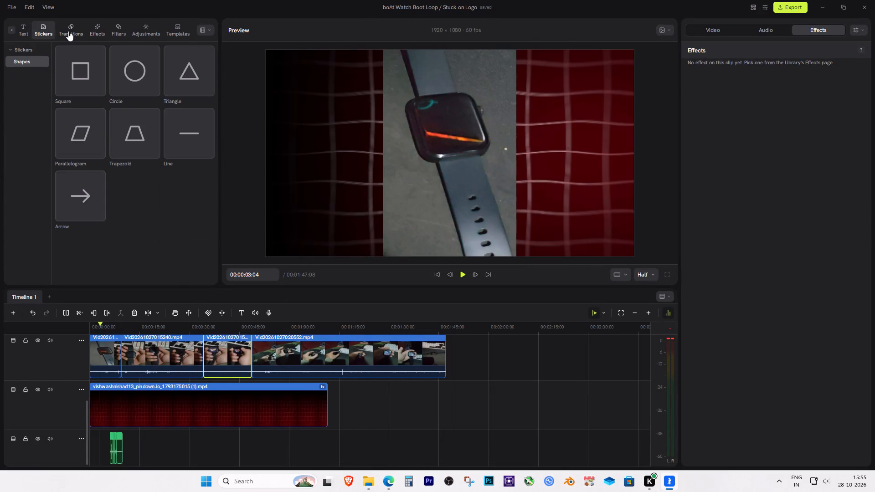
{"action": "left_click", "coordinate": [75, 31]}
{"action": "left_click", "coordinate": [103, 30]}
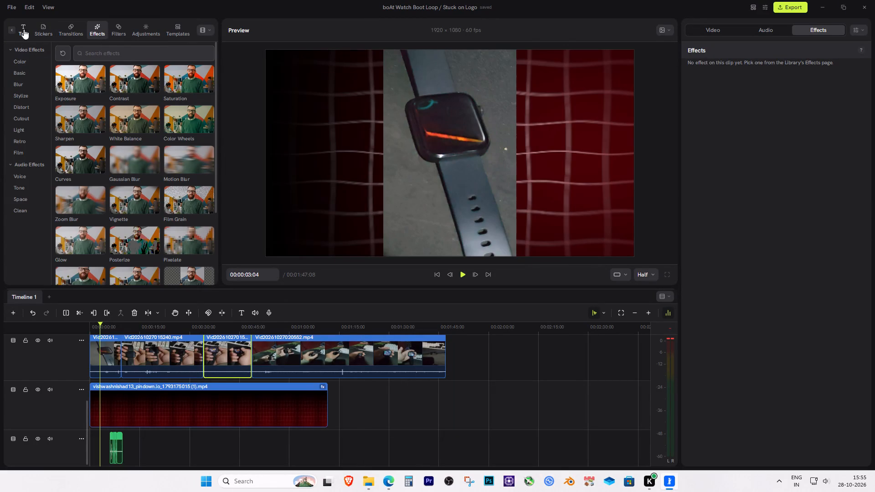
Import the voiceover file i-just-wanted-to-turn-on-the-c.wav from the Downloads folder into the project media.
{"action": "left_click", "coordinate": [27, 24]}
{"action": "left_click", "coordinate": [15, 31]}
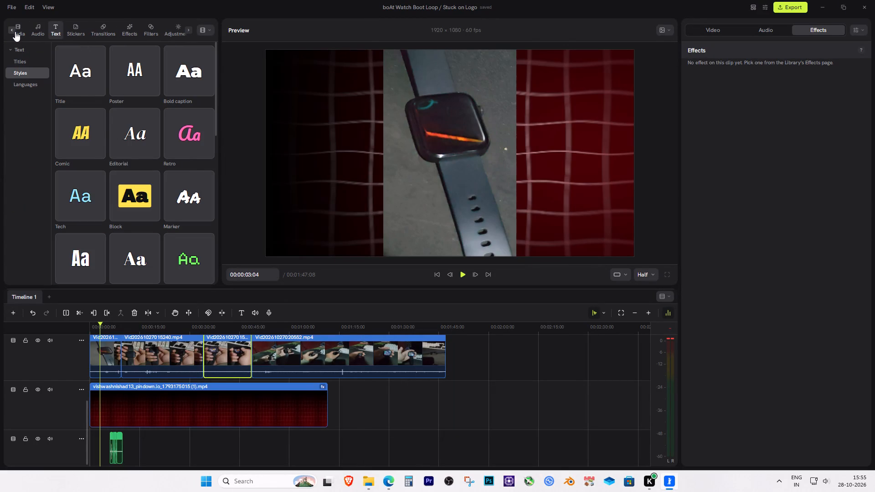
{"action": "left_click", "coordinate": [19, 29]}
{"action": "right_click", "coordinate": [140, 199]}
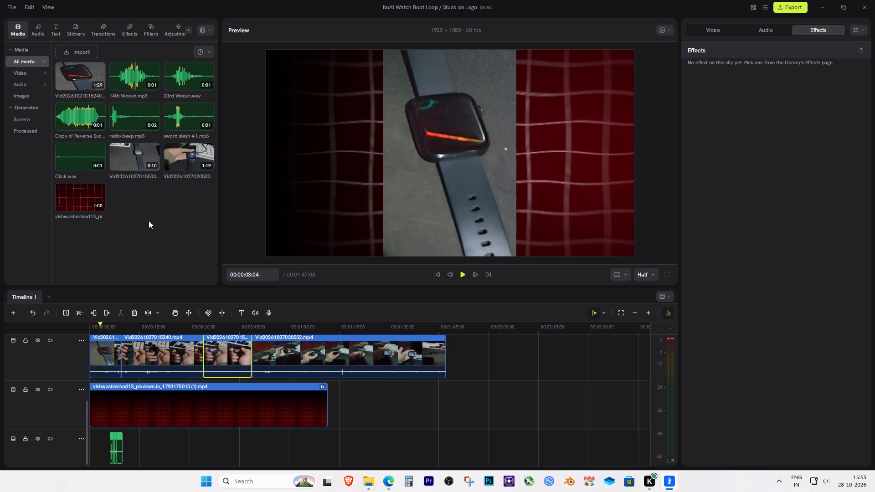
{"action": "right_click", "coordinate": [149, 220]}
{"action": "right_click", "coordinate": [149, 217]}
{"action": "right_click", "coordinate": [150, 215]}
{"action": "double_click", "coordinate": [150, 215]}
{"action": "right_click", "coordinate": [150, 215]}
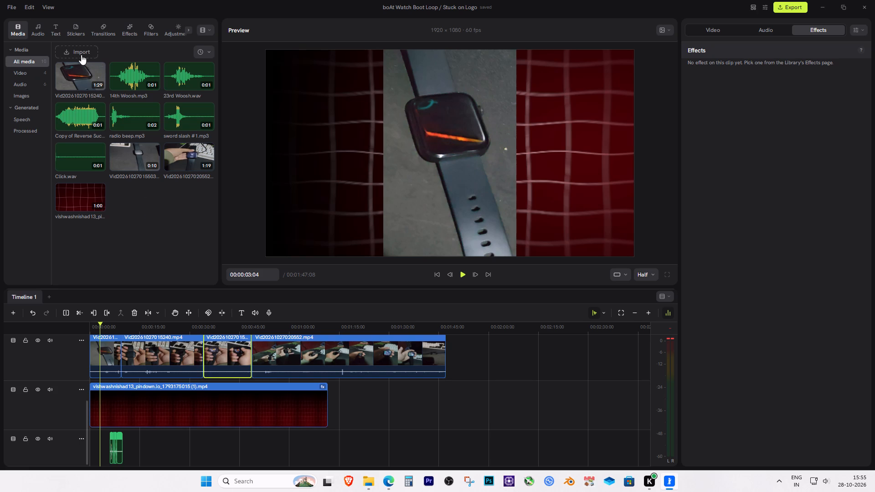
{"action": "left_click", "coordinate": [81, 55]}
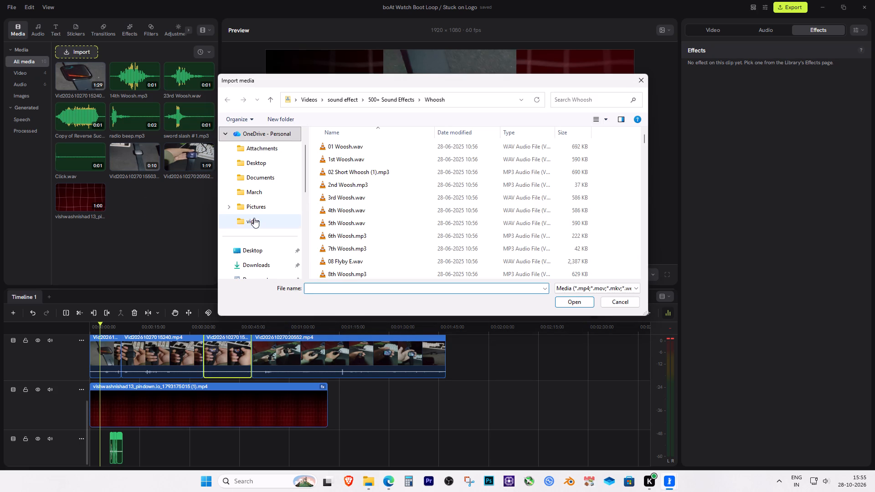
{"action": "scroll", "coordinate": [254, 218], "scroll_direction": "up", "scroll_amount": 2}
{"action": "scroll", "coordinate": [262, 235], "scroll_direction": "down", "scroll_amount": 2}
{"action": "left_click", "coordinate": [253, 207]}
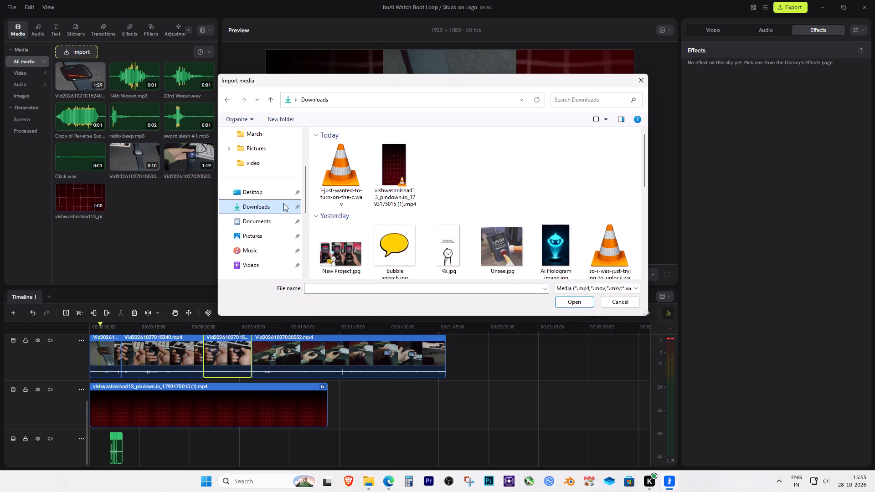
{"action": "double_click", "coordinate": [340, 177]}
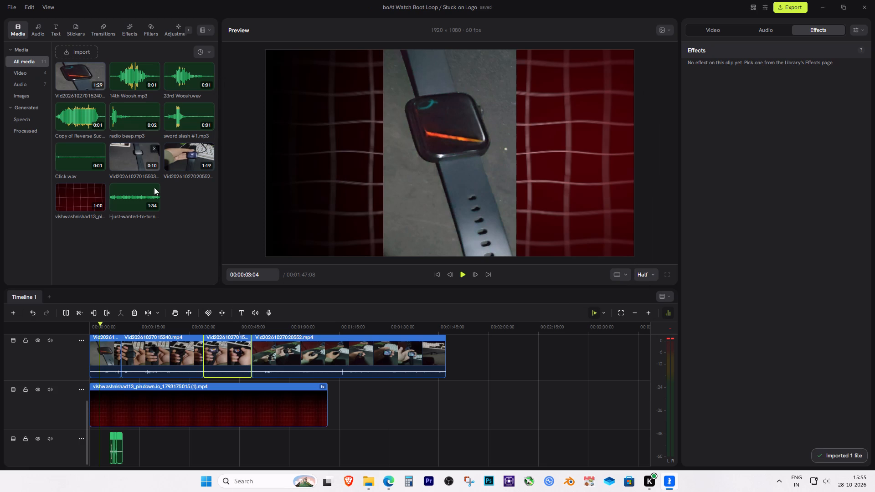
Place the imported voiceover on the timeline's audio track, just after the short sound effect clips.
{"action": "left_click_drag", "start_coordinate": [131, 208], "coordinate": [507, 396]}
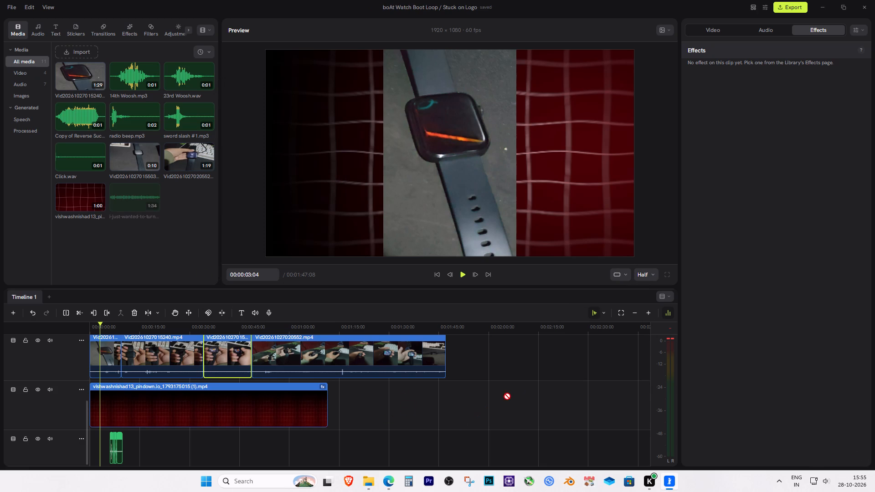
{"action": "left_click_drag", "start_coordinate": [507, 396], "coordinate": [136, 456]}
{"action": "left_click_drag", "start_coordinate": [136, 456], "coordinate": [136, 455]}
{"action": "left_click", "coordinate": [161, 255]}
{"action": "left_click_drag", "start_coordinate": [129, 201], "coordinate": [140, 452]}
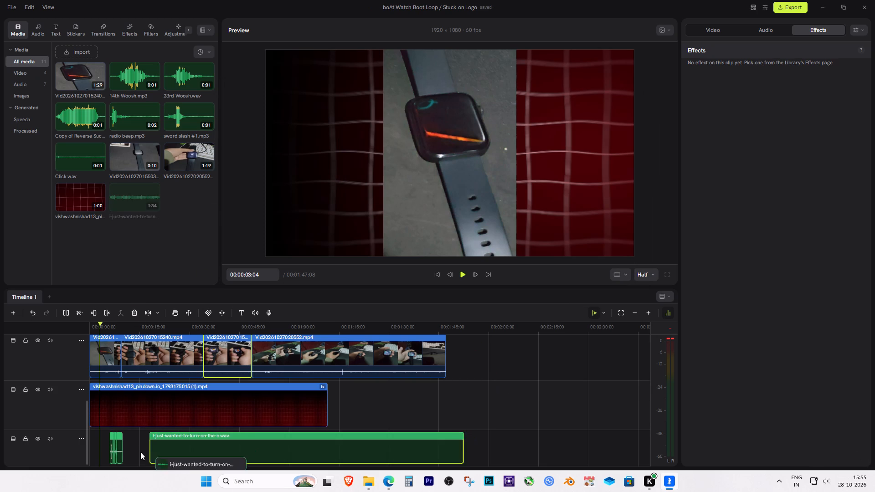
{"action": "left_click_drag", "start_coordinate": [140, 452], "coordinate": [144, 447]}
Move the voiceover clip to its own track below the sound effects and align its start with the beginning of the timeline.
{"action": "scroll", "coordinate": [393, 439], "scroll_direction": "down", "scroll_amount": 3}
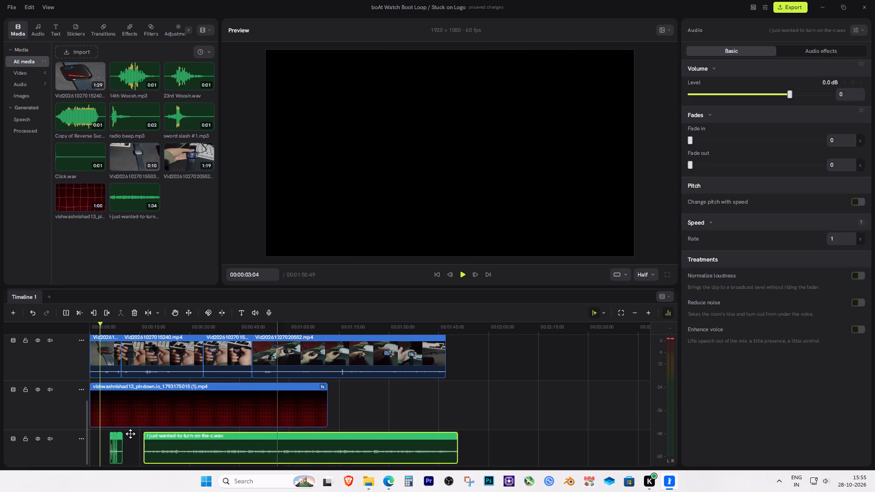
{"action": "right_click", "coordinate": [63, 448]}
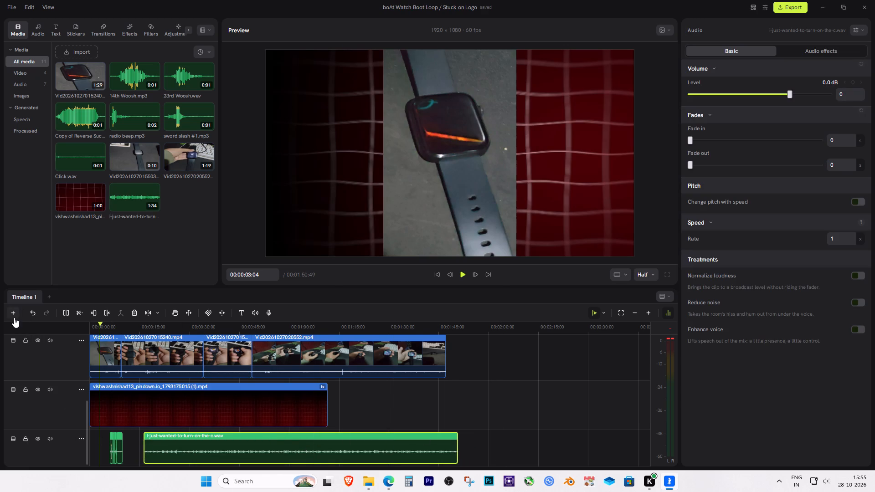
{"action": "left_click", "coordinate": [14, 318]}
{"action": "left_click", "coordinate": [42, 342]}
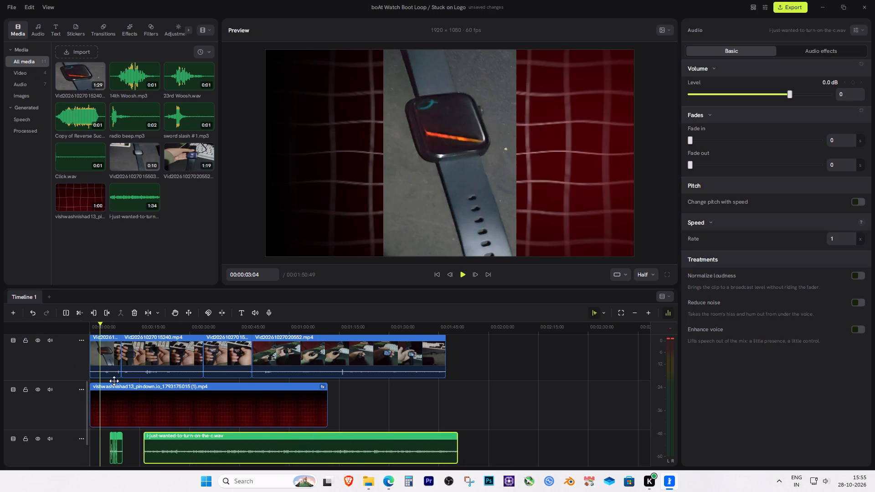
{"action": "left_click_drag", "start_coordinate": [394, 440], "coordinate": [370, 474]}
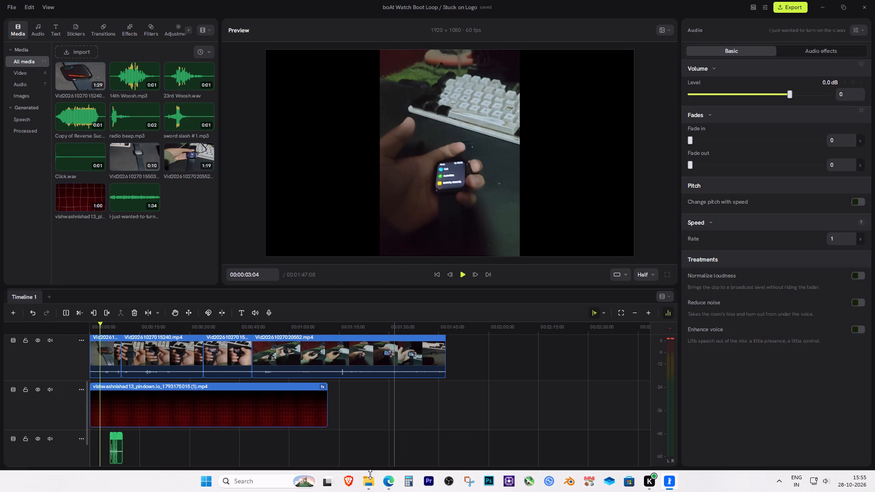
{"action": "left_click_drag", "start_coordinate": [370, 474], "coordinate": [341, 482]}
{"action": "scroll", "coordinate": [465, 430], "scroll_direction": "down", "scroll_amount": 2}
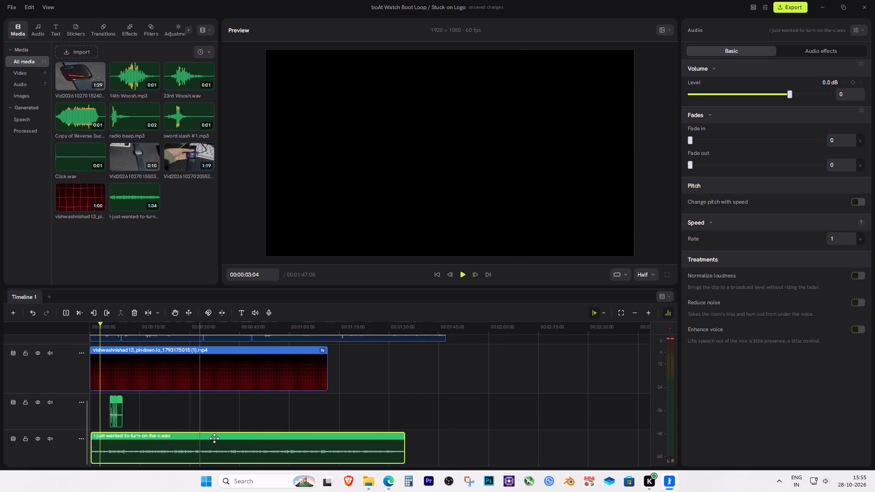
{"action": "left_click_drag", "start_coordinate": [225, 440], "coordinate": [177, 436]}
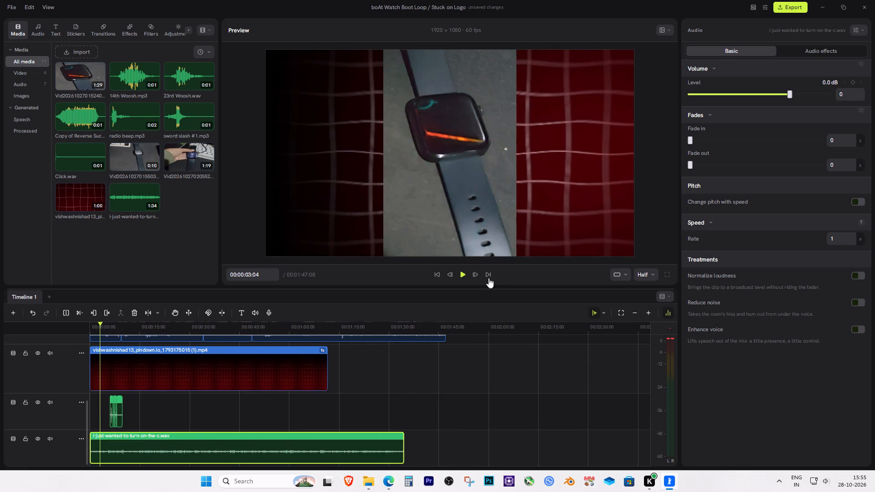
Play a short stretch of the timeline preview to check the voiceover against the video.
{"action": "left_click", "coordinate": [464, 274]}
{"action": "left_click", "coordinate": [464, 274]}
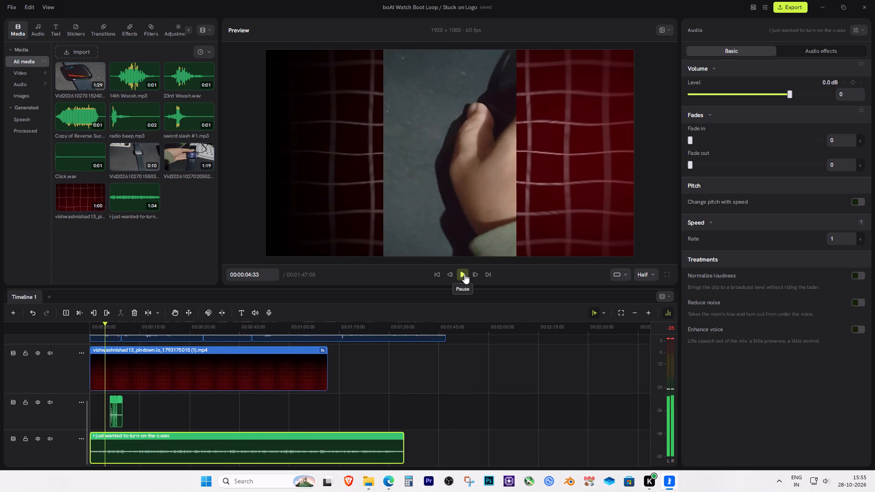
Set the system sound volume to 28.
{"action": "left_click", "coordinate": [827, 479]}
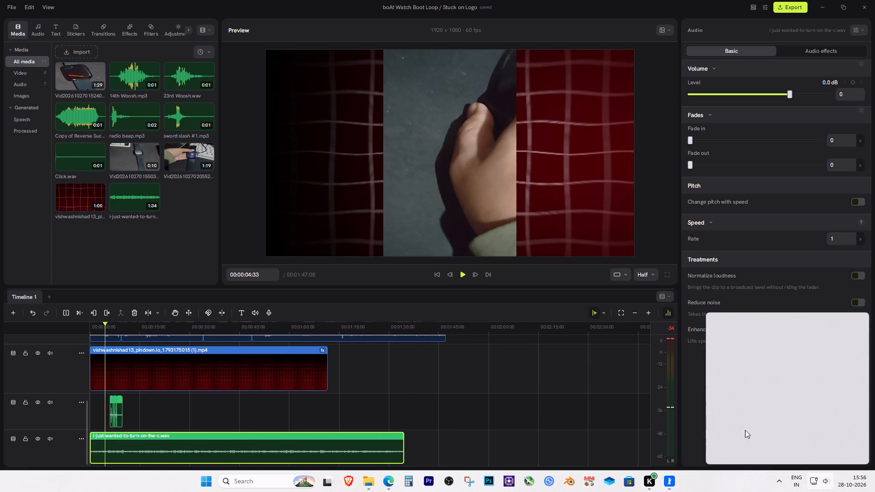
{"action": "left_click", "coordinate": [764, 427]}
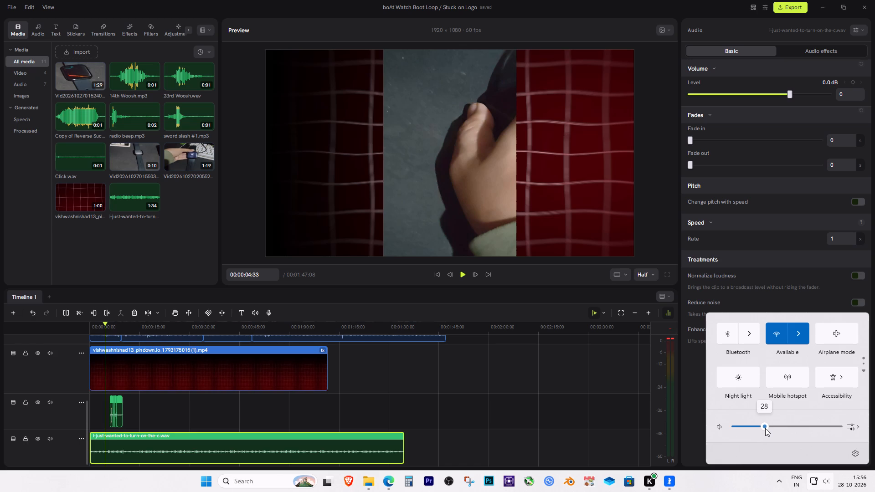
{"action": "left_click", "coordinate": [741, 491]}
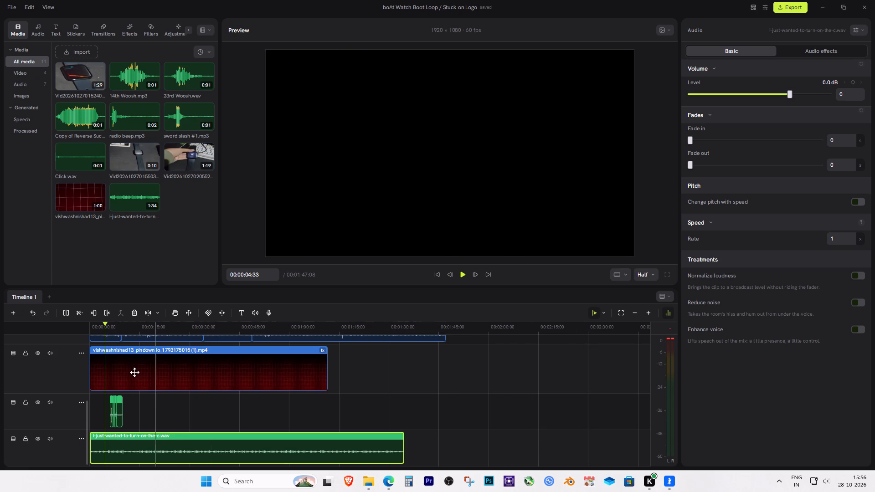
Try to generate captions from the i-just-wanted-to-turn-on-the-c.wav voiceover clip, including choosing a transcriber model.
{"action": "right_click", "coordinate": [182, 446]}
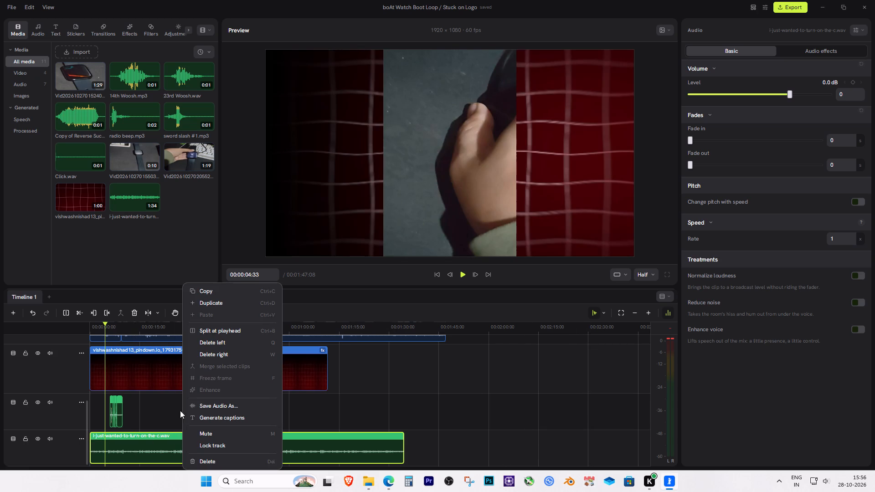
{"action": "left_click", "coordinate": [237, 415]}
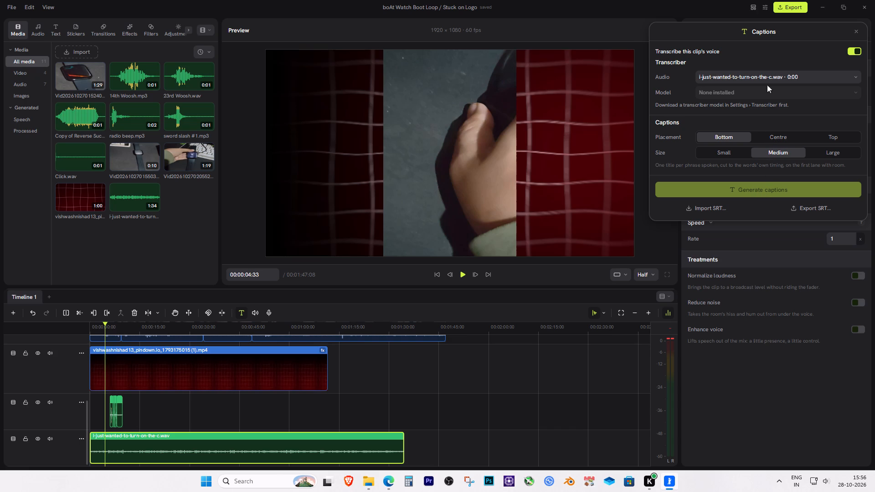
{"action": "left_click", "coordinate": [790, 75]}
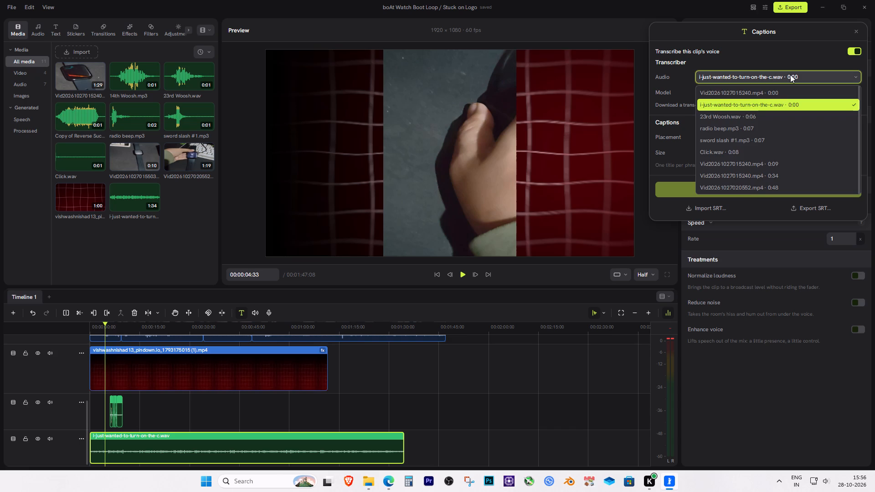
{"action": "left_click", "coordinate": [790, 75]}
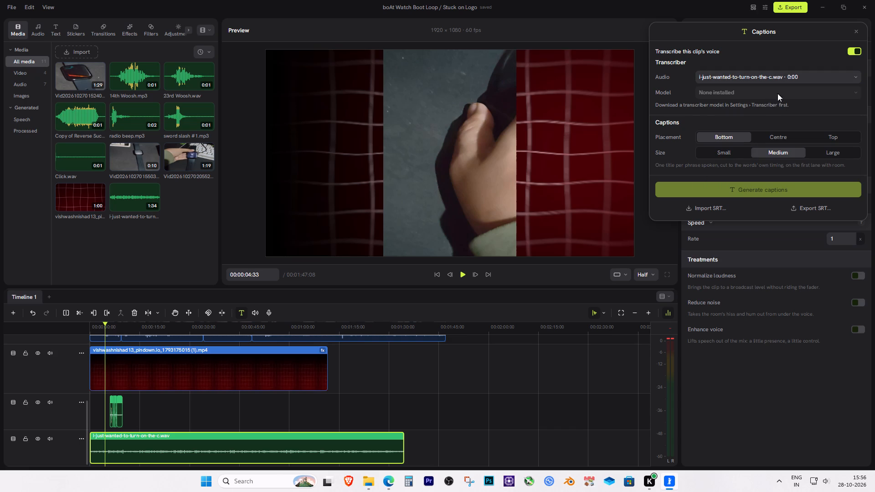
{"action": "left_click", "coordinate": [785, 93]}
{"action": "left_click", "coordinate": [765, 188]}
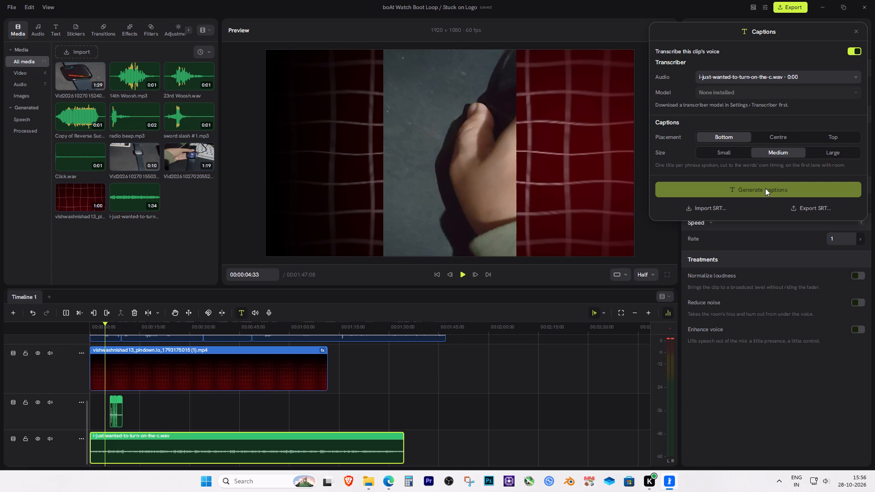
{"action": "left_click", "coordinate": [761, 188]}
{"action": "left_click", "coordinate": [765, 186]}
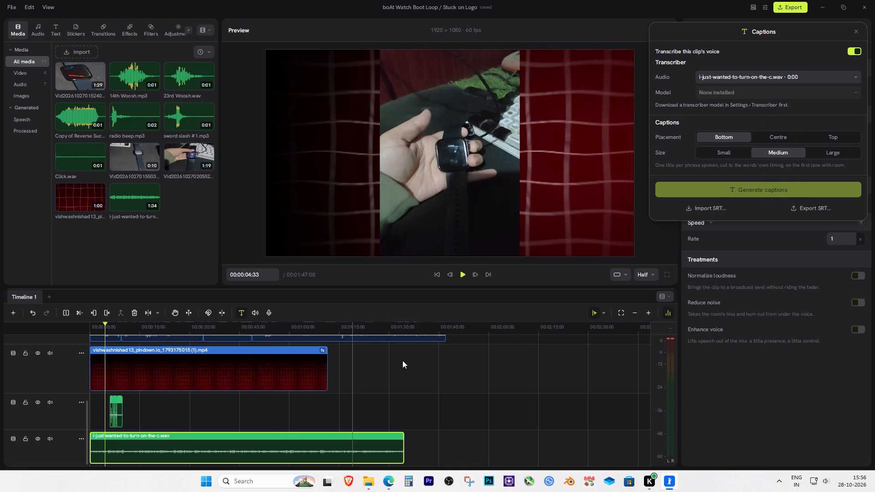
{"action": "double_click", "coordinate": [763, 195]}
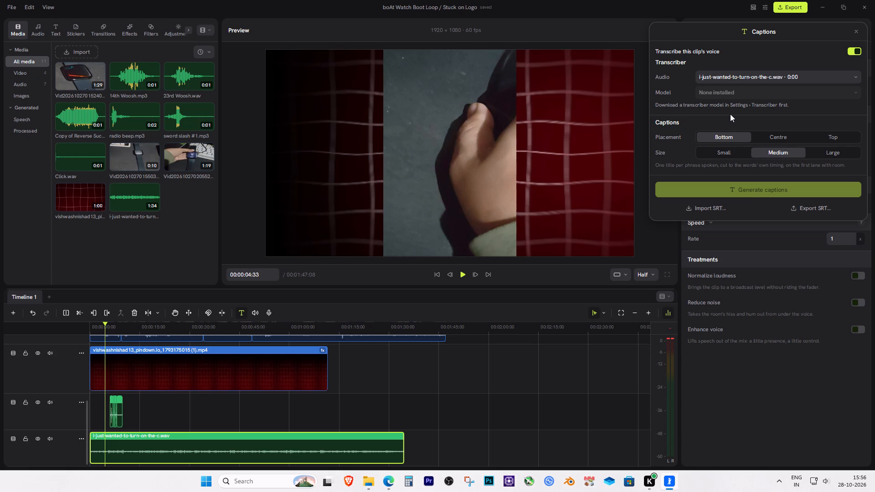
{"action": "left_click", "coordinate": [761, 93]}
{"action": "left_click", "coordinate": [858, 87]}
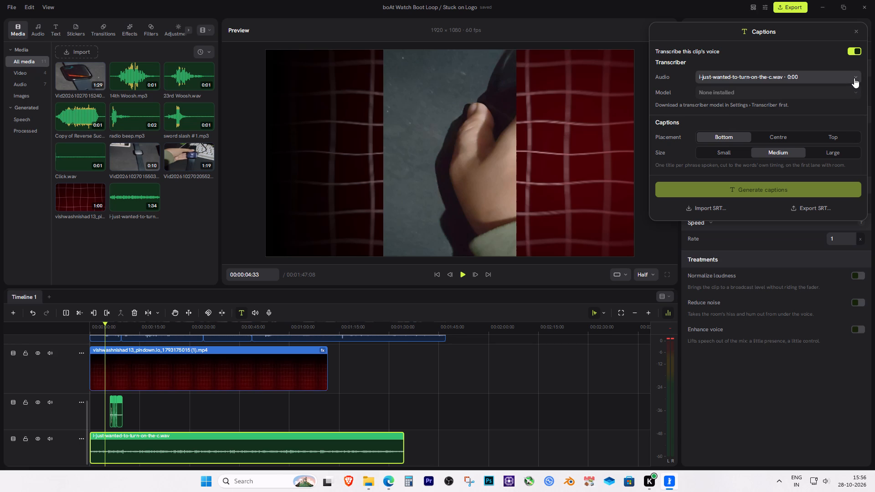
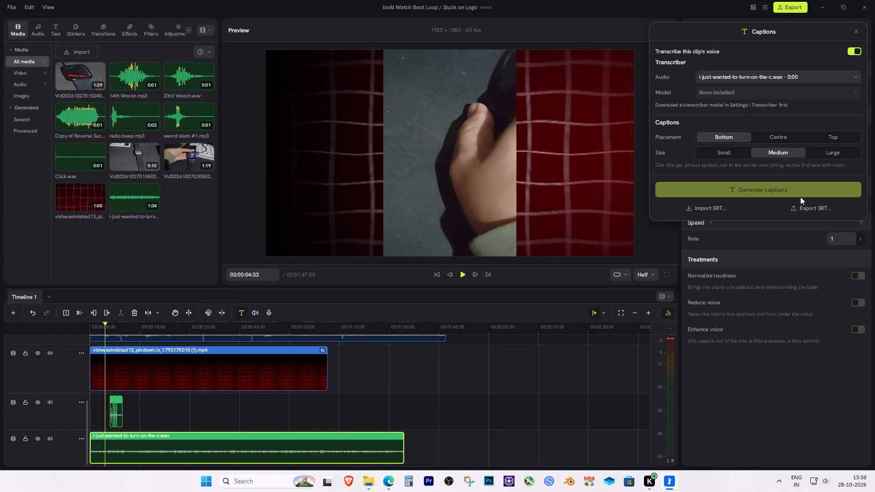
Close the captions settings for the voiceover clip and open the application settings.
{"action": "left_click", "coordinate": [859, 30]}
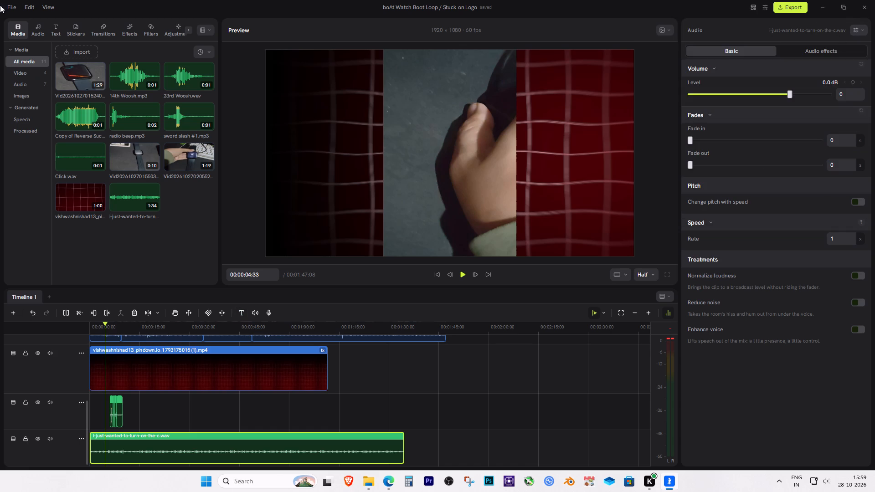
{"action": "left_click", "coordinate": [29, 8]}
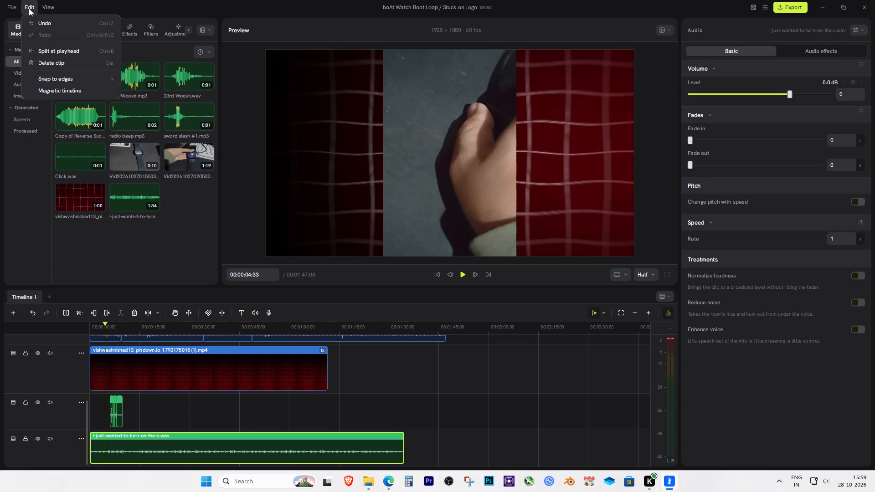
{"action": "double_click", "coordinate": [5, 8]}
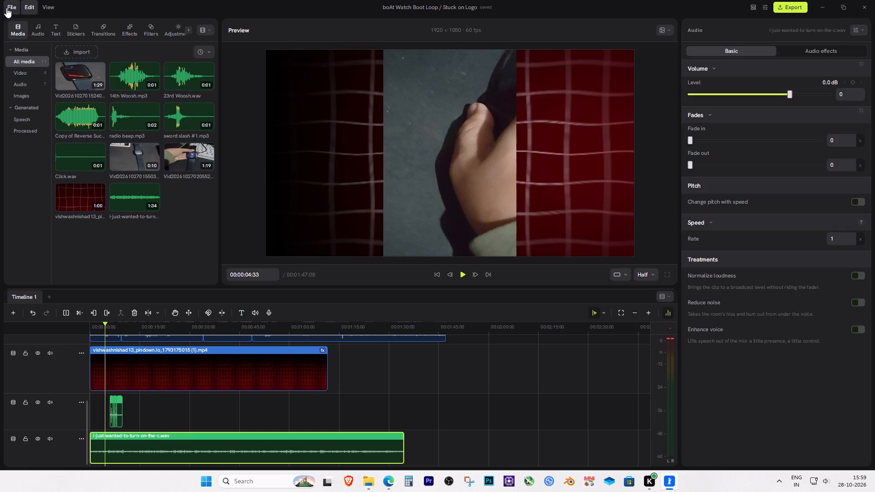
{"action": "left_click", "coordinate": [37, 118]}
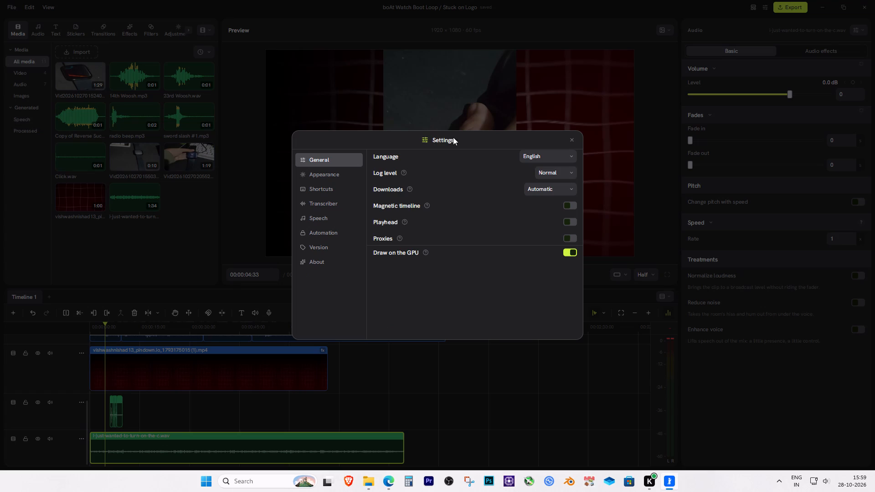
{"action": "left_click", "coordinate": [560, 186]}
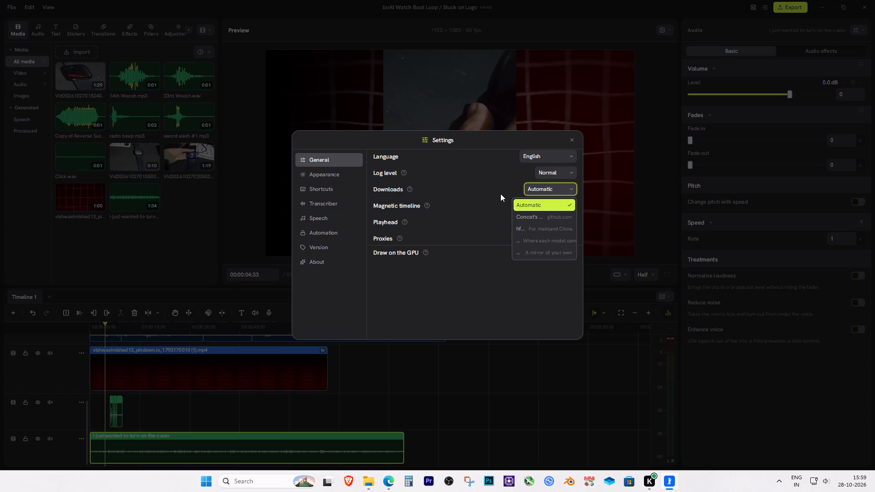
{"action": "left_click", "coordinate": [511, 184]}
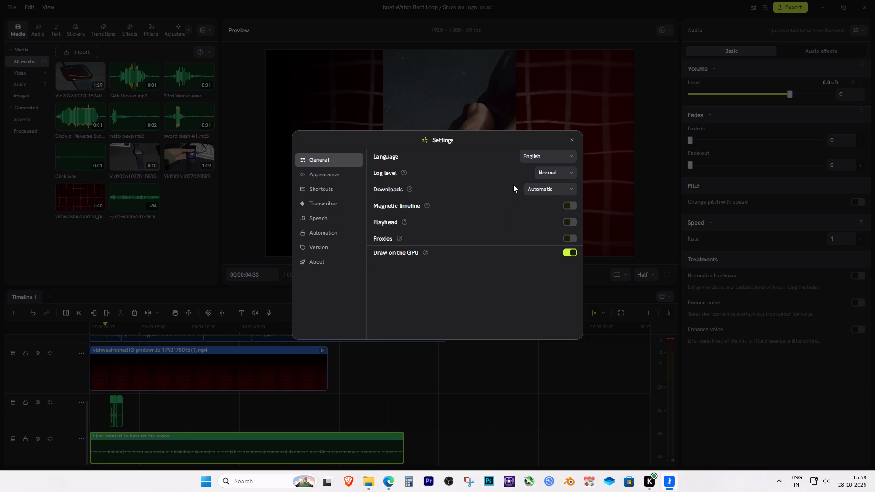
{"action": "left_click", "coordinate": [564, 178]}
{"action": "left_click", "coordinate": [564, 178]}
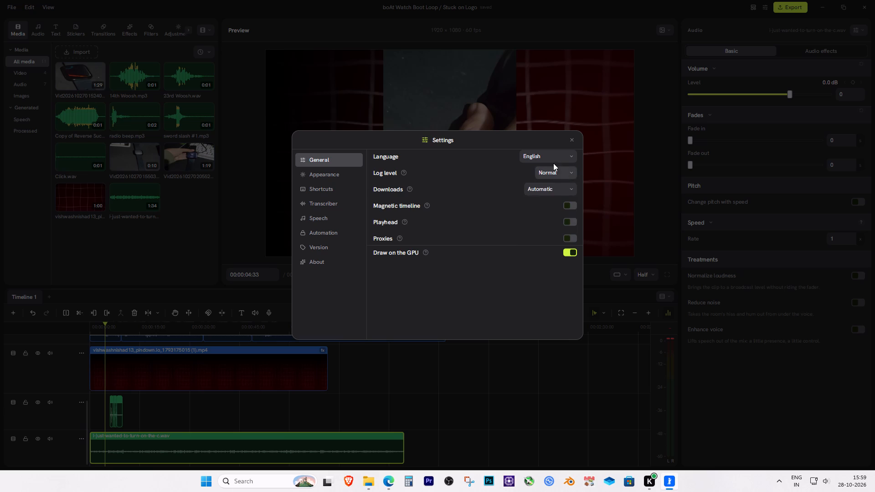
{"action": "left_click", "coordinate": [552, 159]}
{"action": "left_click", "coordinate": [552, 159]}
Start downloading the Tiny (English) transcriber model.
{"action": "left_click", "coordinate": [322, 177]}
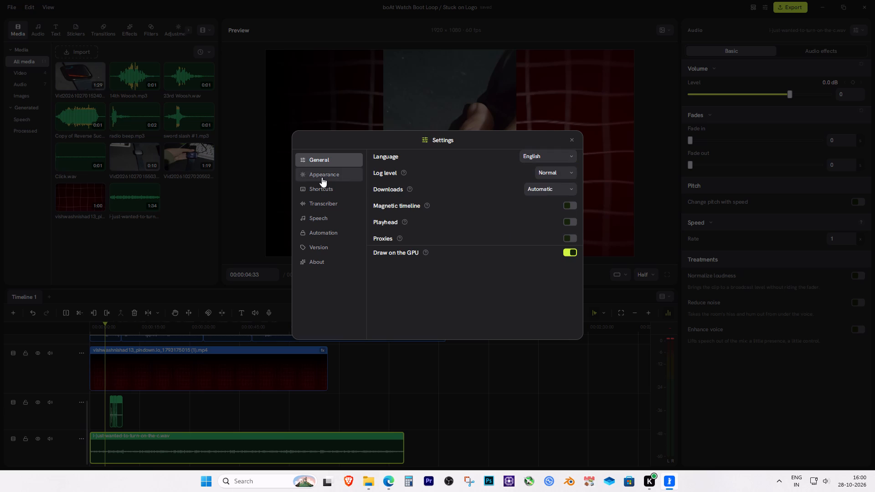
{"action": "left_click", "coordinate": [327, 186]}
{"action": "left_click", "coordinate": [333, 203]}
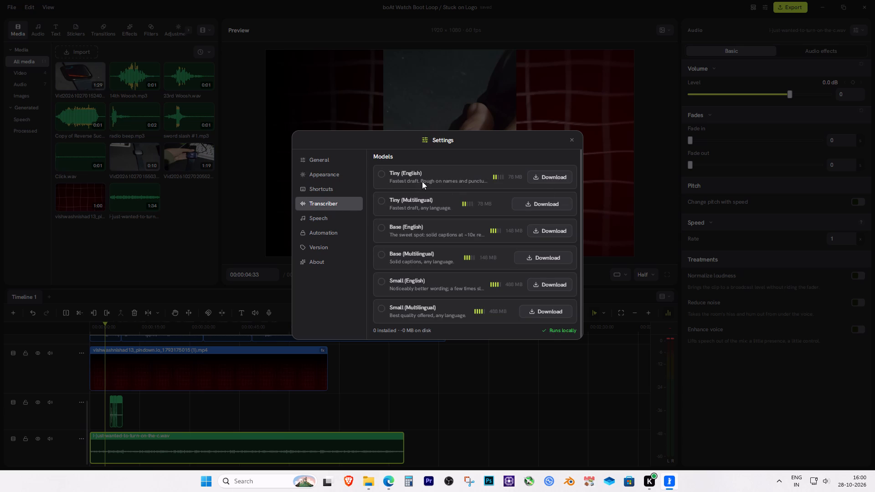
{"action": "left_click", "coordinate": [556, 178]}
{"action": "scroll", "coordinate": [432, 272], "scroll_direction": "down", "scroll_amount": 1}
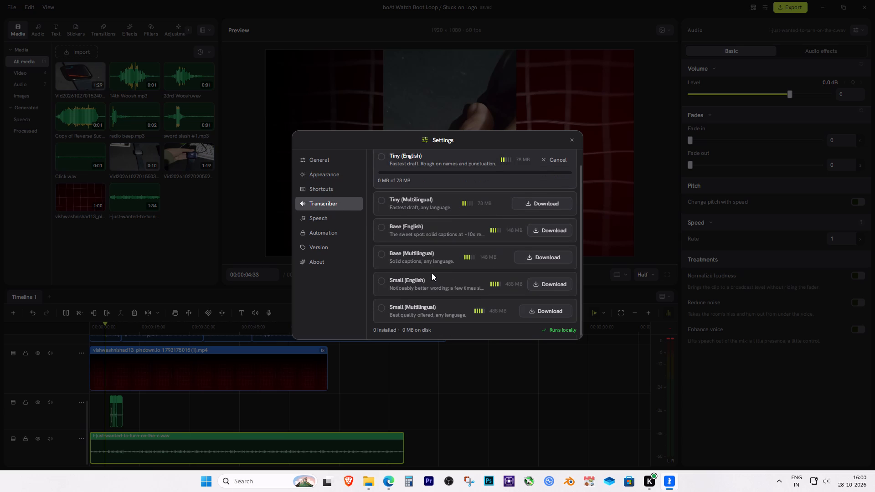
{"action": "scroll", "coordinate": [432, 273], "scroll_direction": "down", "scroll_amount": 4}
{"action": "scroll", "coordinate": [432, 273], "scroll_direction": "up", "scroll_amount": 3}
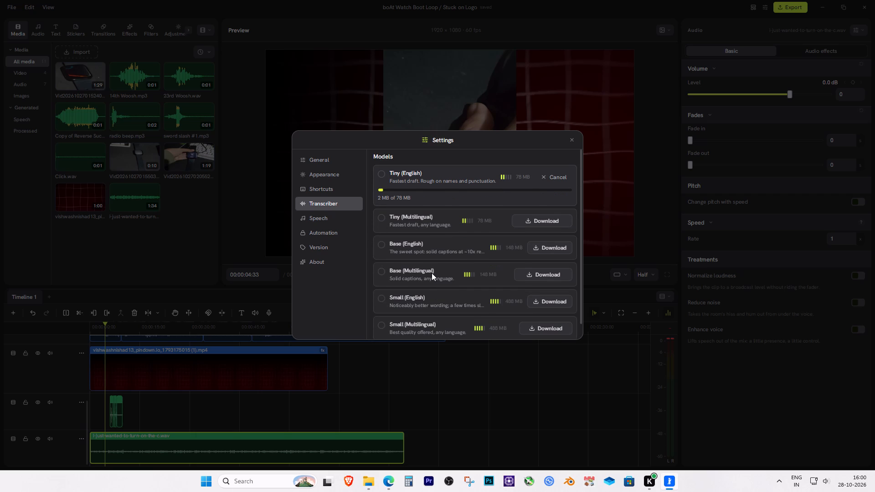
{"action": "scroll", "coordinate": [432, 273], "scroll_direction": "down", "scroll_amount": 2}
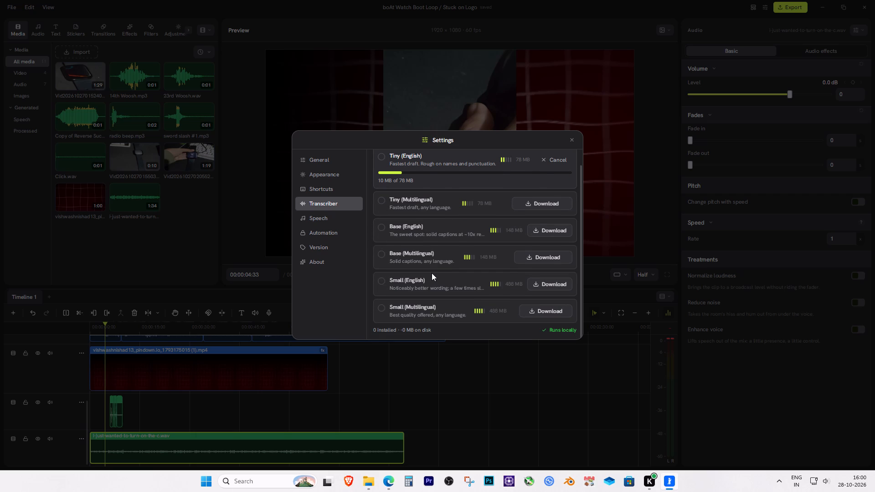
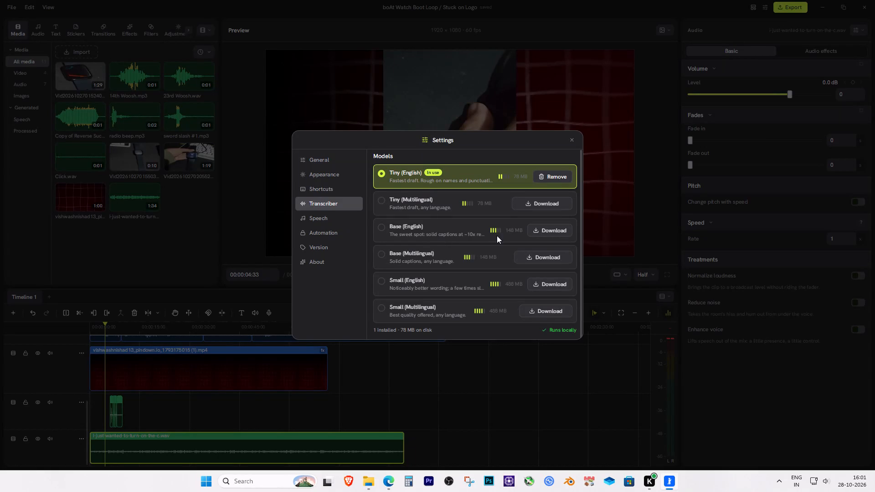
Close the settings and generate captions for the i-just-wanted-to-turn-on-the-c.wav voiceover clip using the Tiny (English) model.
{"action": "left_click", "coordinate": [572, 136]}
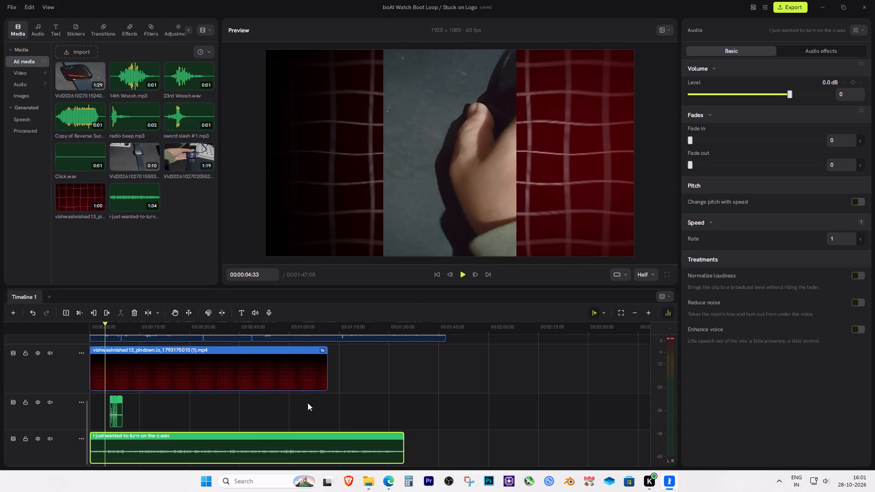
{"action": "left_click_drag", "start_coordinate": [245, 443], "coordinate": [228, 443]}
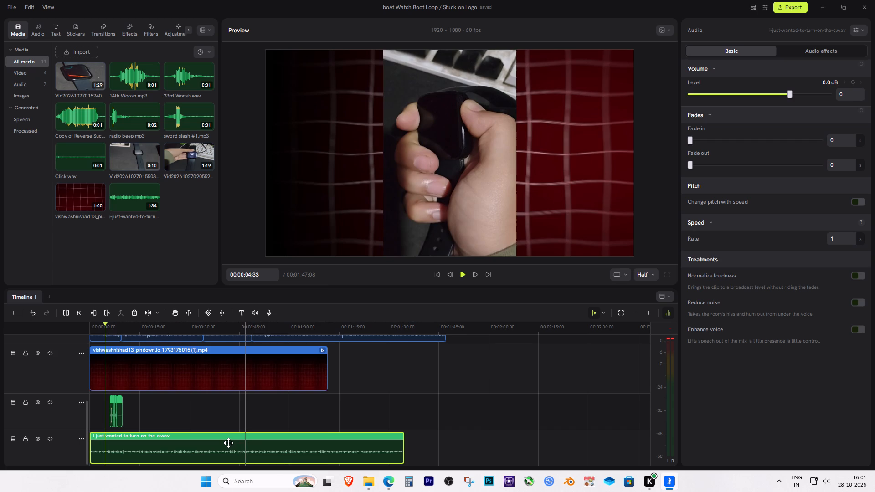
{"action": "right_click", "coordinate": [228, 443]}
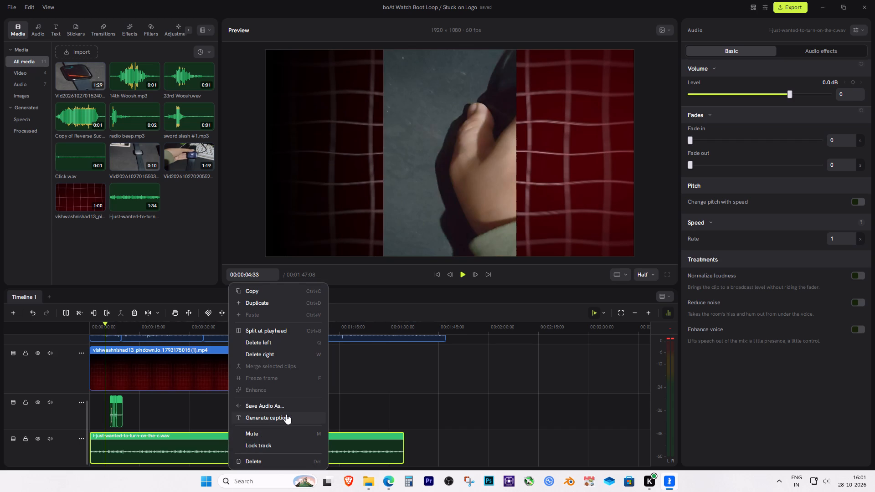
{"action": "left_click", "coordinate": [286, 414]}
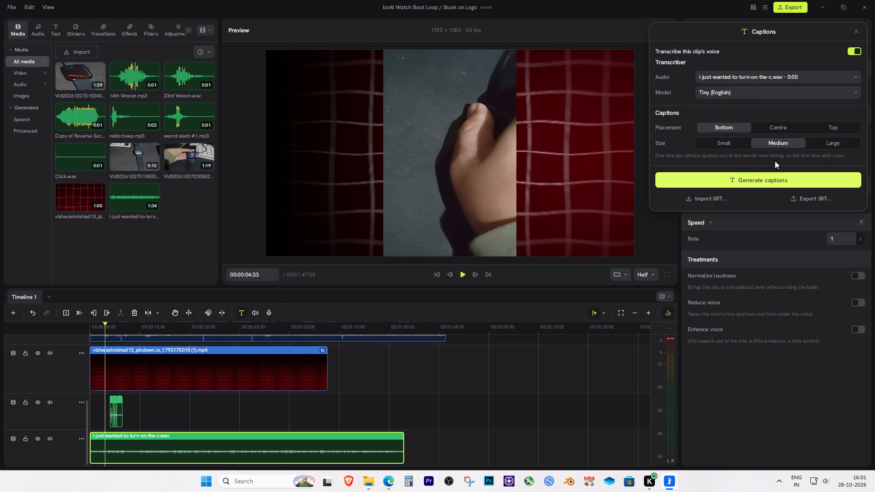
{"action": "left_click", "coordinate": [804, 94]}
{"action": "left_click", "coordinate": [803, 94]}
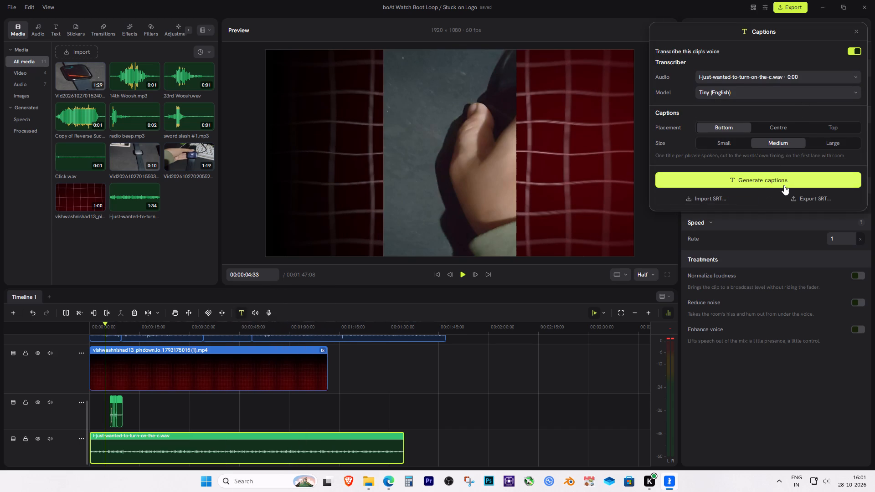
{"action": "left_click", "coordinate": [783, 185]}
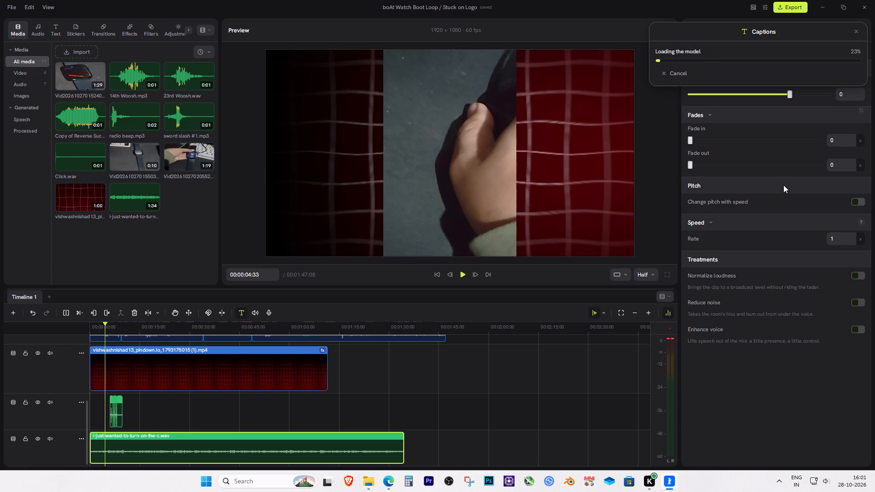
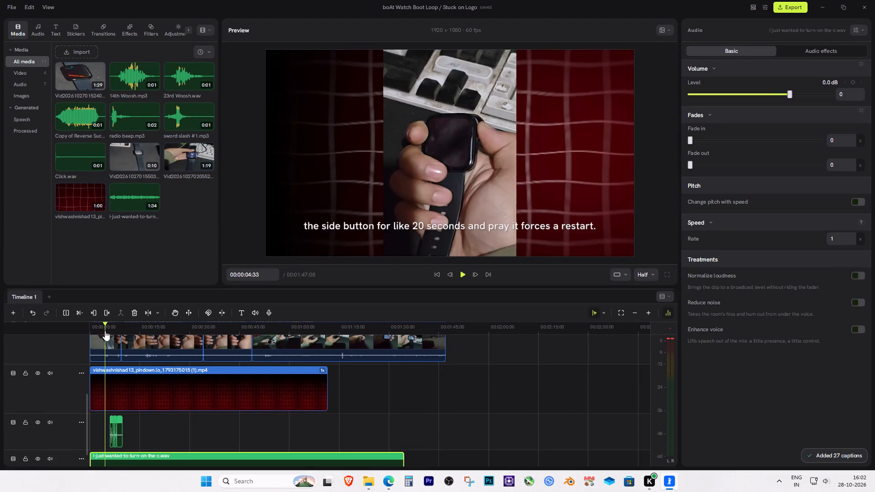
Play the timeline from the start to check the generated captions over the video.
{"action": "left_click_drag", "start_coordinate": [106, 323], "coordinate": [77, 328]}
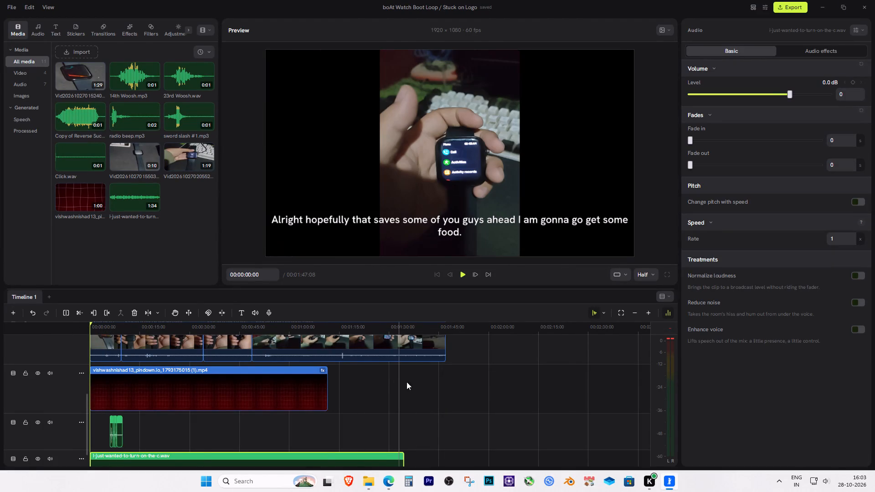
{"action": "scroll", "coordinate": [423, 382], "scroll_direction": "up", "scroll_amount": 3}
{"action": "scroll", "coordinate": [473, 392], "scroll_direction": "up", "scroll_amount": 2}
{"action": "scroll", "coordinate": [473, 392], "scroll_direction": "down", "scroll_amount": 2}
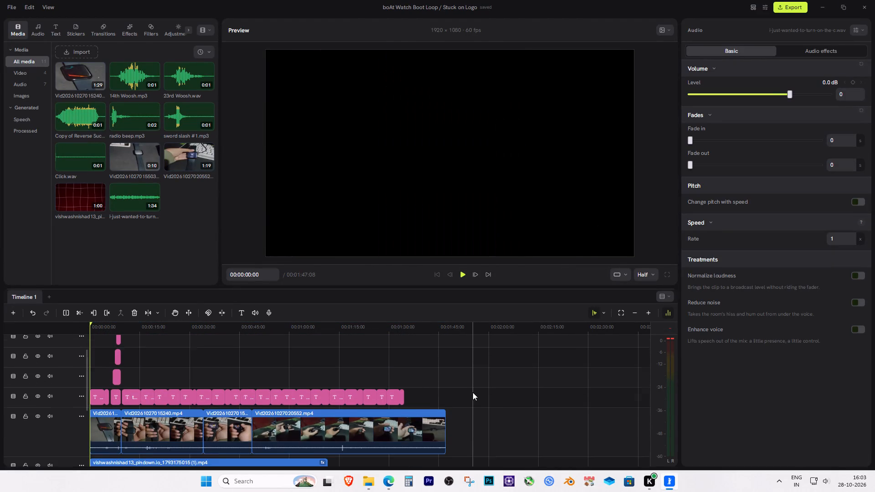
{"action": "key", "text": "space"}
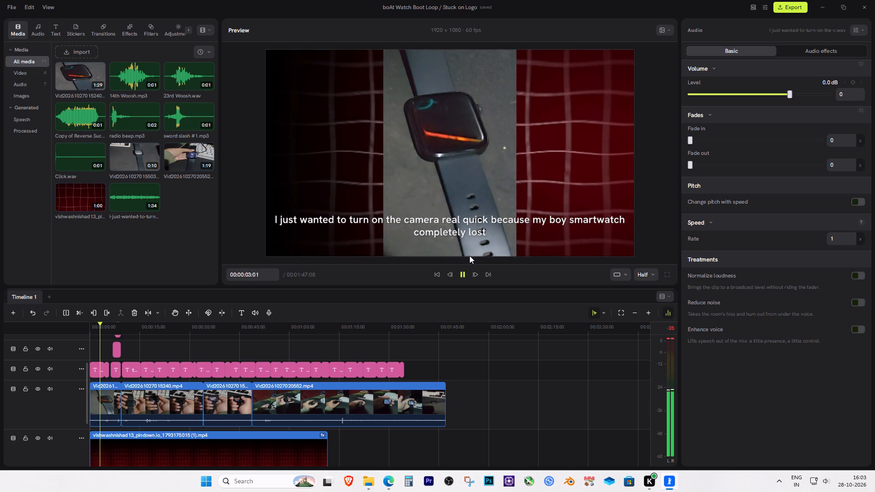
{"action": "key", "text": "space"}
Select all the generated caption titles on the text track and give them a black stroke with a width of 1%.
{"action": "left_click", "coordinate": [478, 225]}
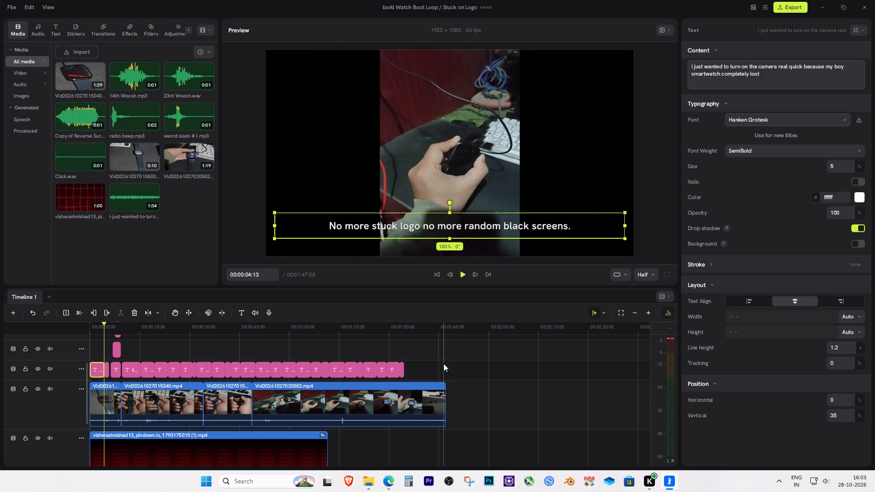
{"action": "left_click_drag", "start_coordinate": [432, 365], "coordinate": [89, 375]}
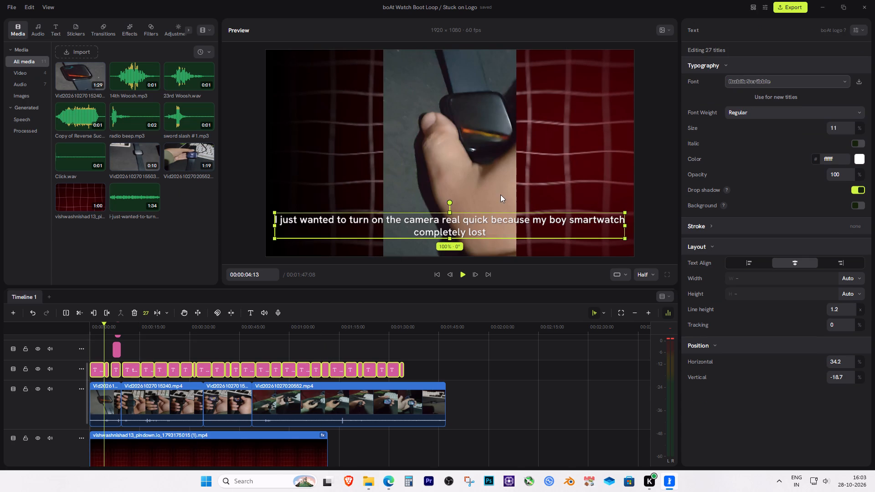
{"action": "left_click", "coordinate": [842, 83]}
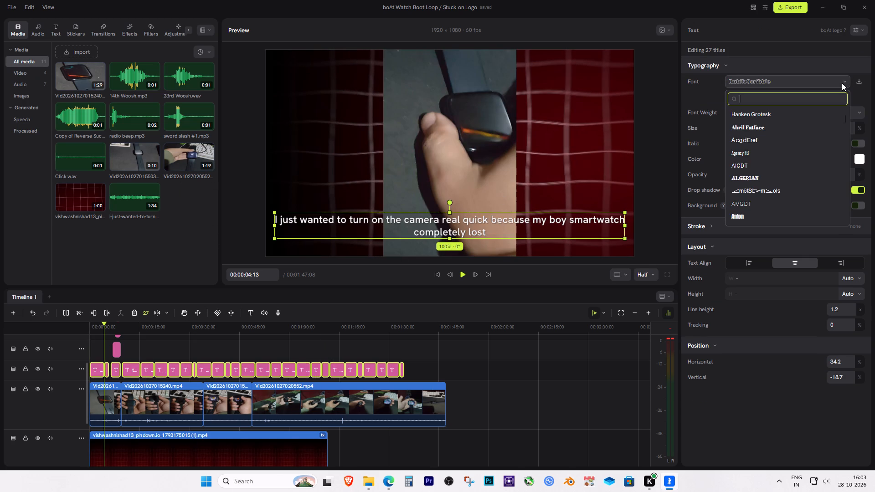
{"action": "left_click", "coordinate": [842, 83]}
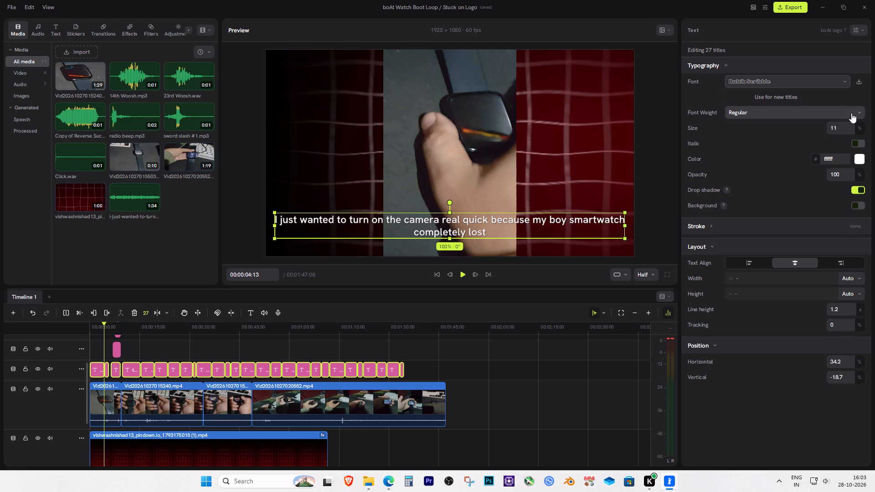
{"action": "left_click", "coordinate": [857, 112]}
{"action": "left_click", "coordinate": [857, 112]}
{"action": "left_click", "coordinate": [713, 225]}
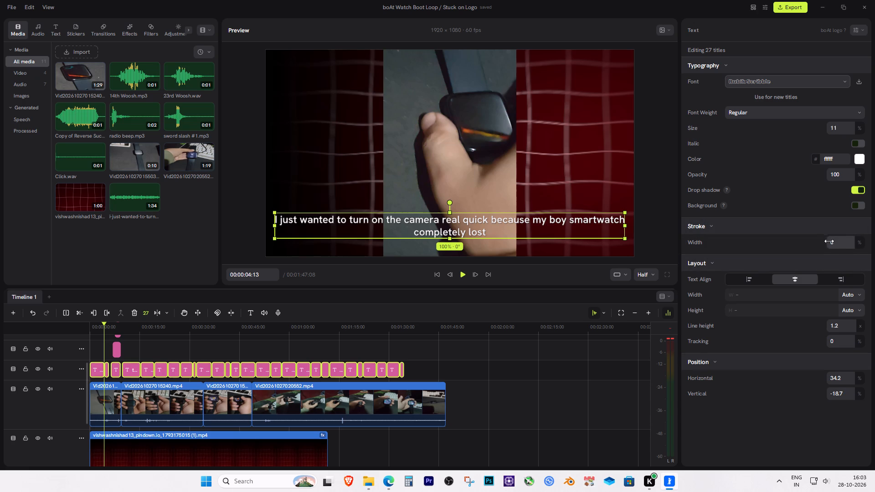
{"action": "left_click", "coordinate": [829, 242]}
{"action": "left_click_drag", "start_coordinate": [832, 244], "coordinate": [842, 244]}
{"action": "left_click", "coordinate": [839, 244]}
{"action": "left_click_drag", "start_coordinate": [830, 242], "coordinate": [846, 244]}
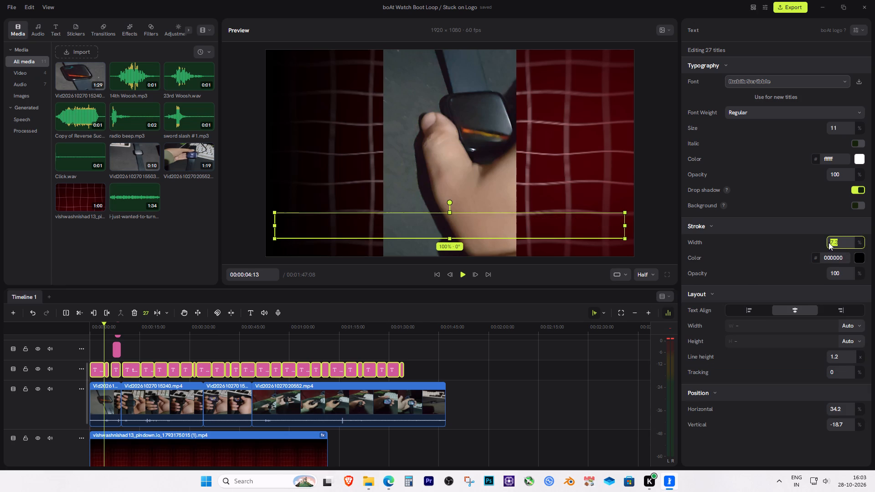
{"action": "left_click", "coordinate": [845, 240]}
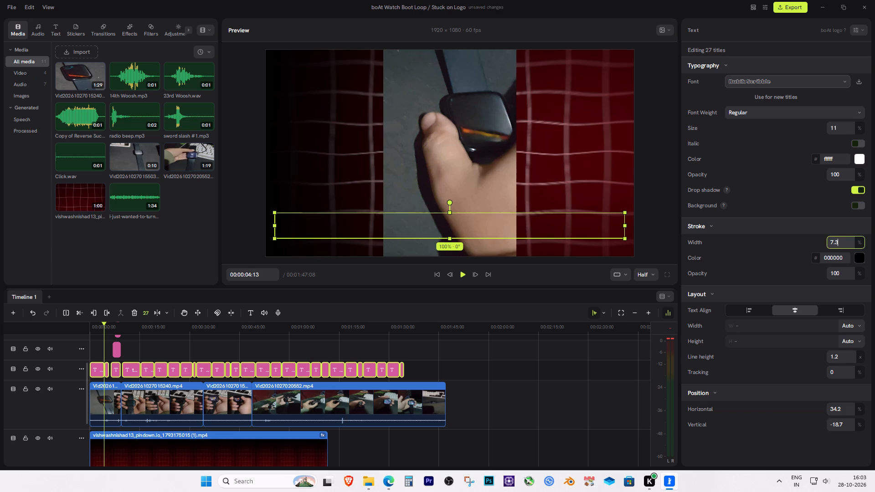
{"action": "left_click_drag", "start_coordinate": [838, 241], "coordinate": [824, 241]}
{"action": "key", "text": "1"}
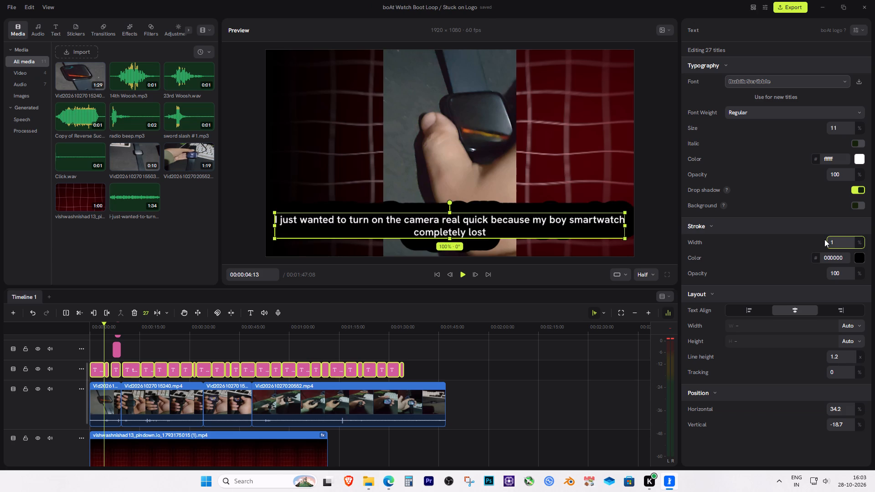
{"action": "key", "text": "Return"}
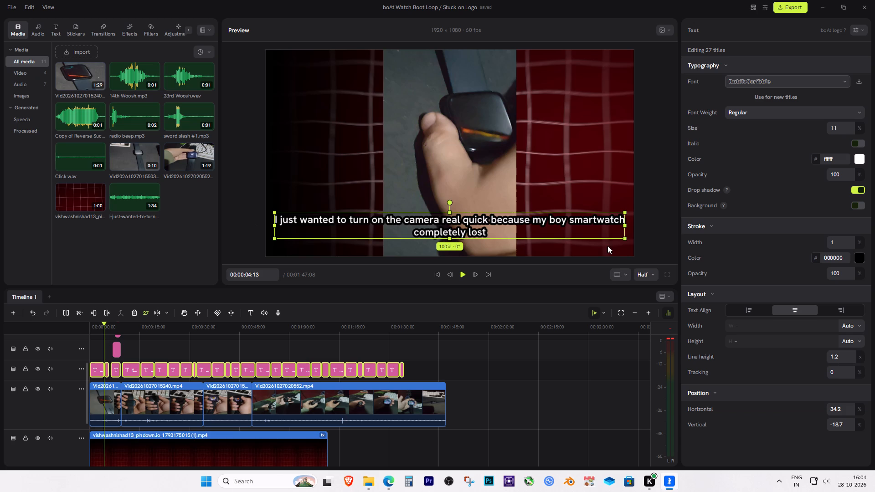
Scale the selected captions down to about 85% in the preview.
{"action": "left_click_drag", "start_coordinate": [623, 238], "coordinate": [612, 233]}
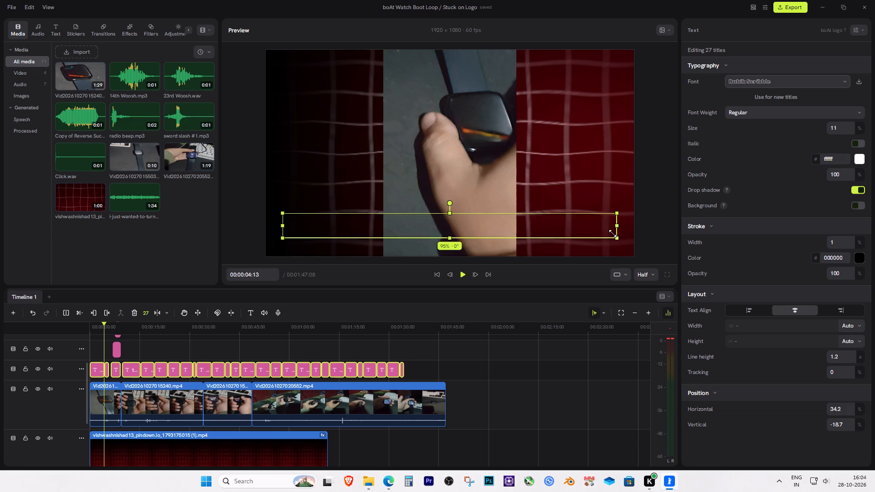
{"action": "left_click_drag", "start_coordinate": [612, 233], "coordinate": [609, 233]}
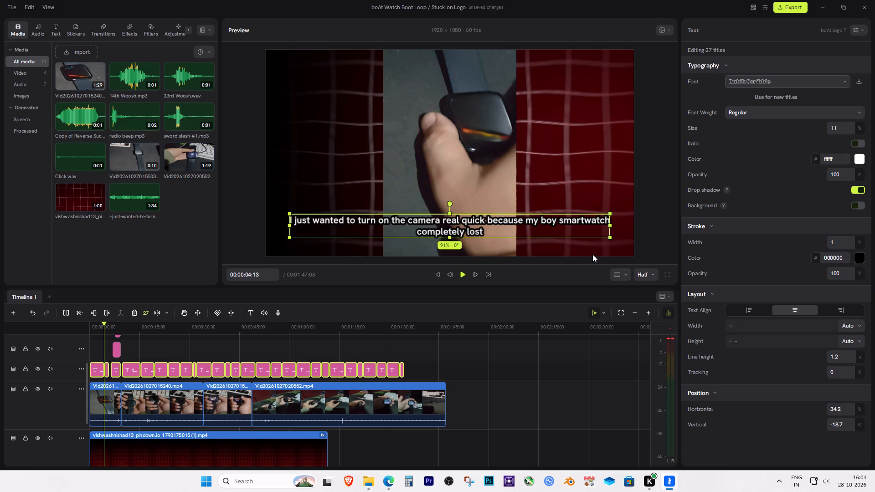
{"action": "left_click_drag", "start_coordinate": [608, 239], "coordinate": [603, 239]}
{"action": "left_click_drag", "start_coordinate": [602, 238], "coordinate": [597, 236]}
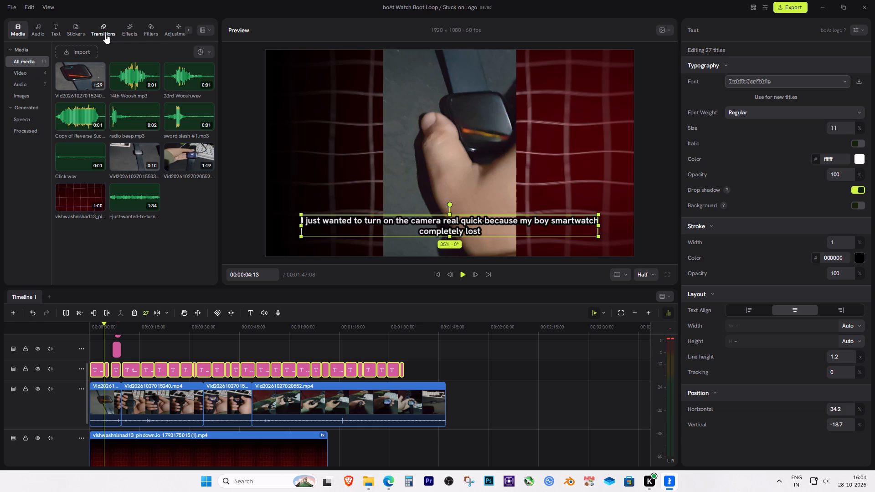
Browse the effects, transitions, filters, stickers, text styles and audio libraries for options usable on the captions.
{"action": "left_click", "coordinate": [131, 30]}
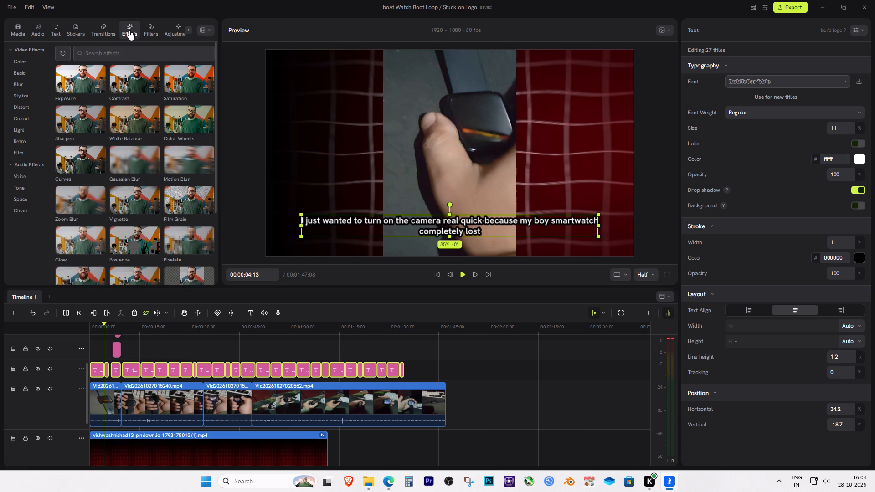
{"action": "left_click", "coordinate": [107, 30]}
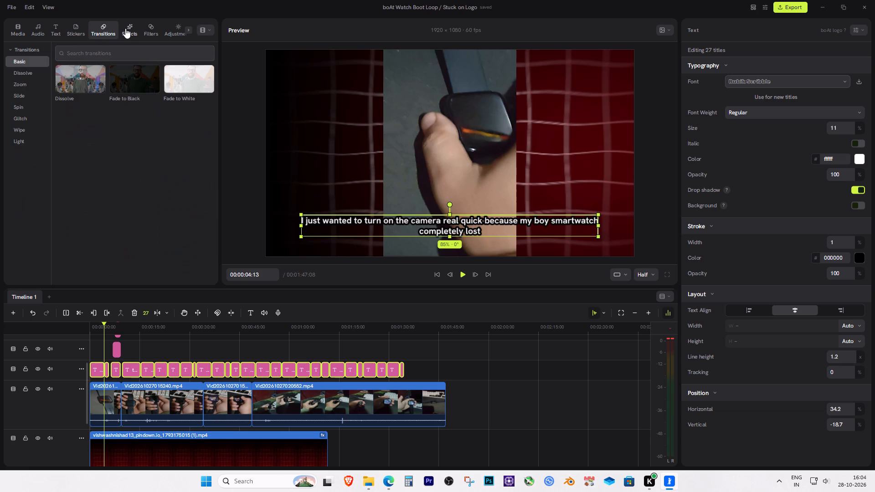
{"action": "left_click", "coordinate": [125, 28]}
{"action": "left_click", "coordinate": [154, 28]}
{"action": "left_click", "coordinate": [117, 29]}
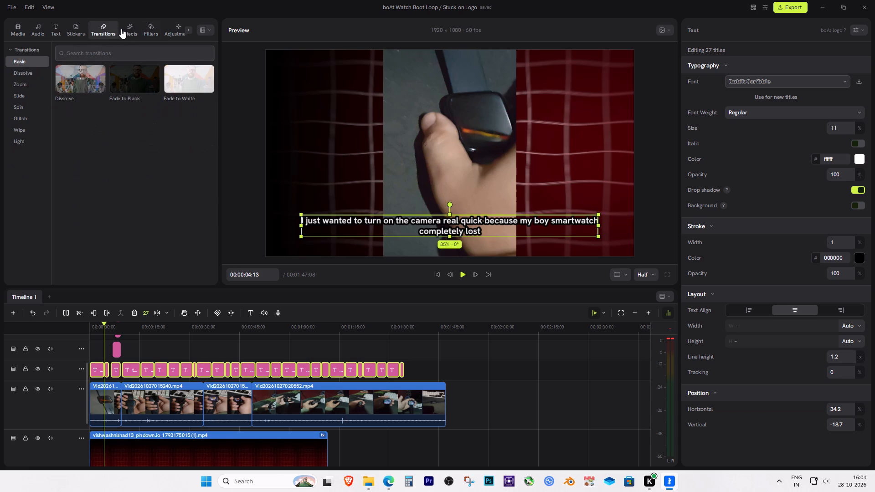
{"action": "left_click", "coordinate": [131, 30]}
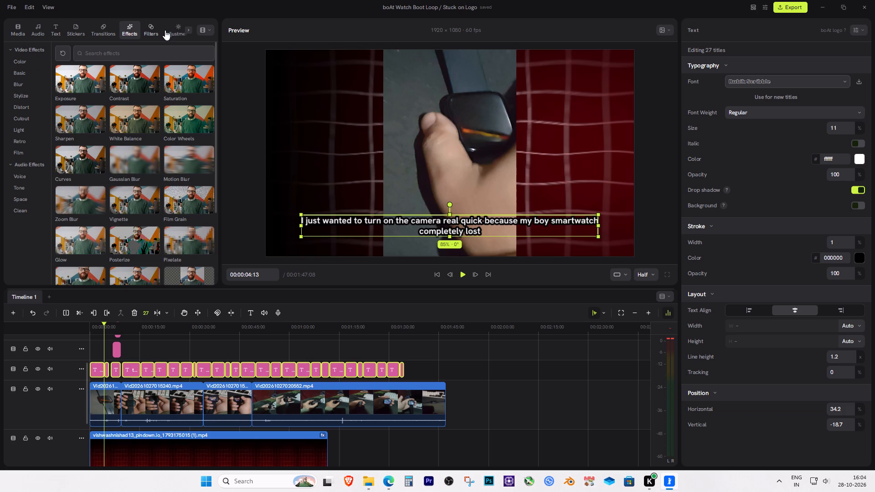
{"action": "left_click", "coordinate": [188, 29]}
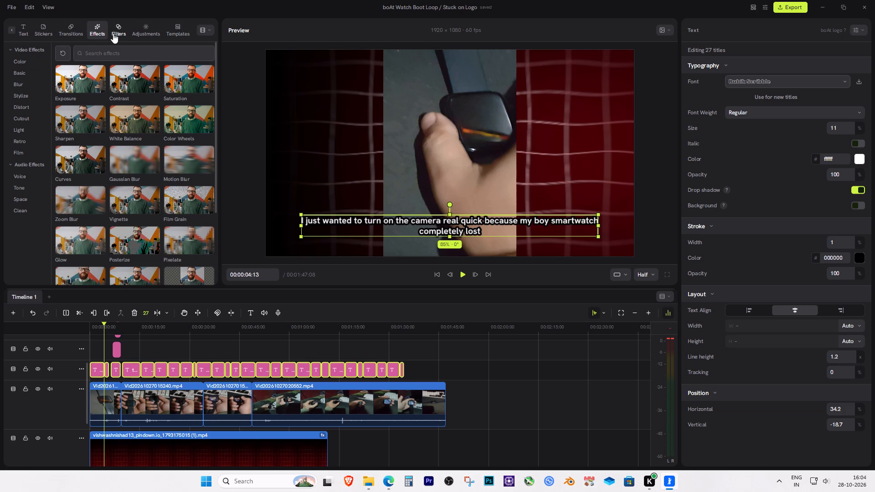
{"action": "left_click", "coordinate": [72, 33]}
{"action": "left_click", "coordinate": [48, 30]}
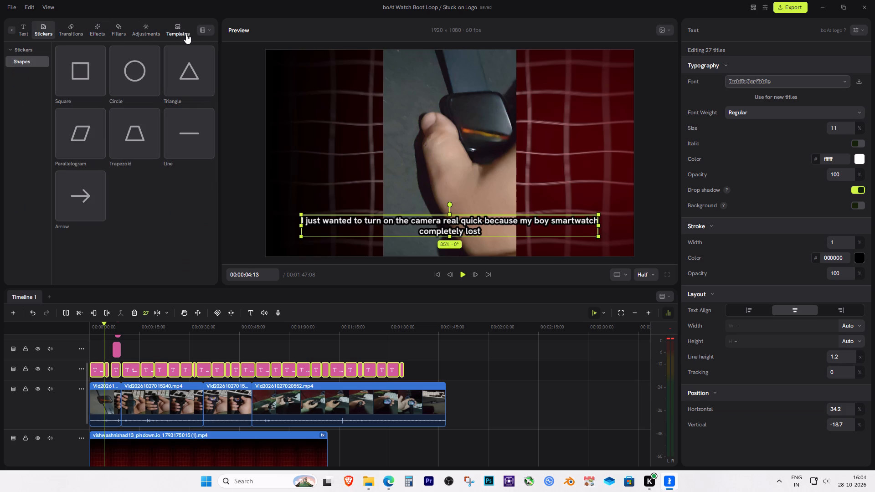
{"action": "left_click", "coordinate": [10, 30]}
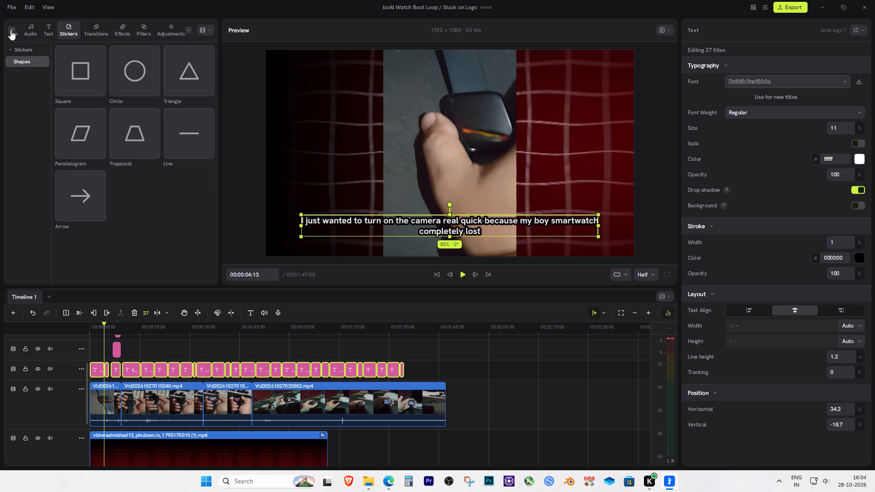
{"action": "left_click", "coordinate": [52, 30]}
{"action": "left_click", "coordinate": [41, 31]}
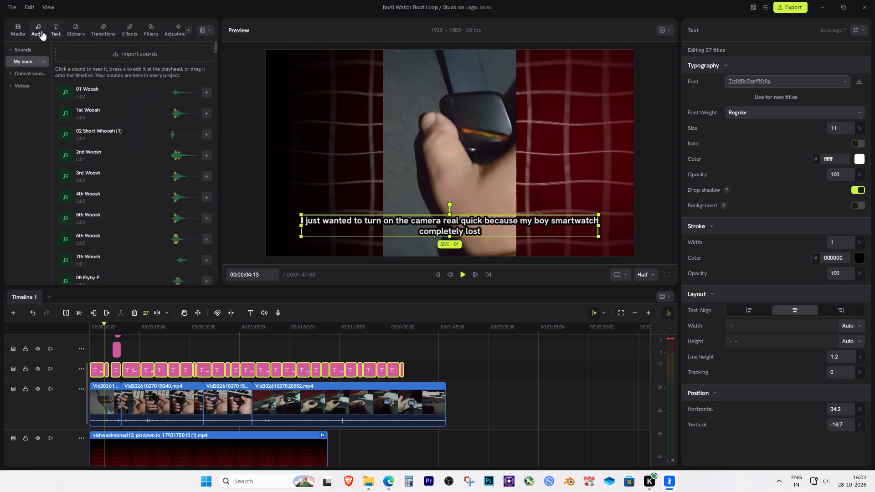
{"action": "left_click", "coordinate": [24, 29]}
{"action": "left_click", "coordinate": [49, 28]}
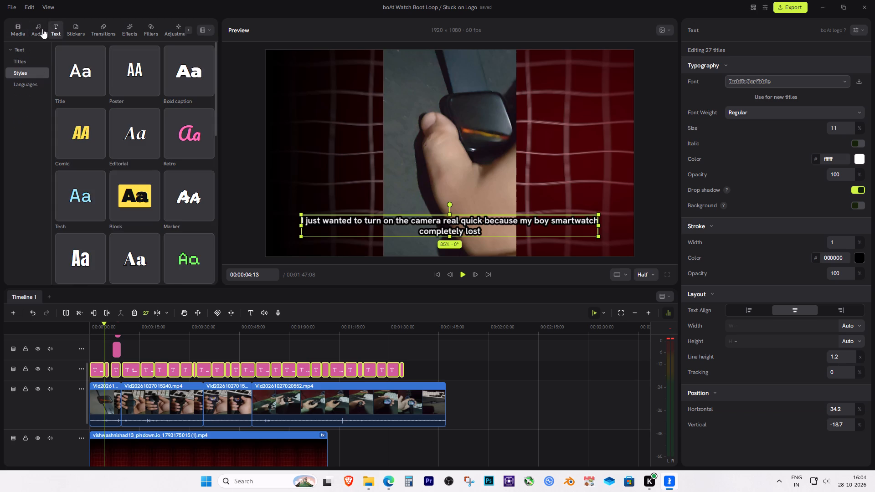
{"action": "left_click", "coordinate": [36, 29]}
{"action": "left_click", "coordinate": [56, 28]}
{"action": "left_click", "coordinate": [79, 28]}
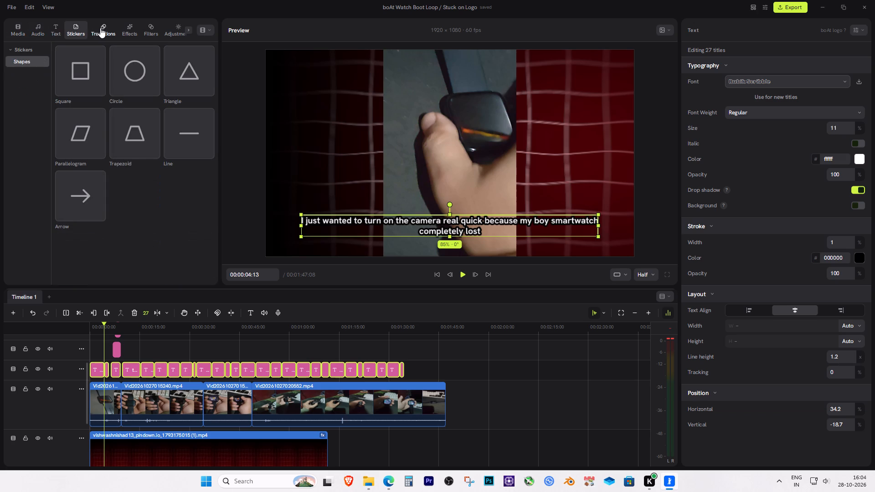
{"action": "left_click", "coordinate": [100, 28]}
{"action": "left_click", "coordinate": [126, 29]}
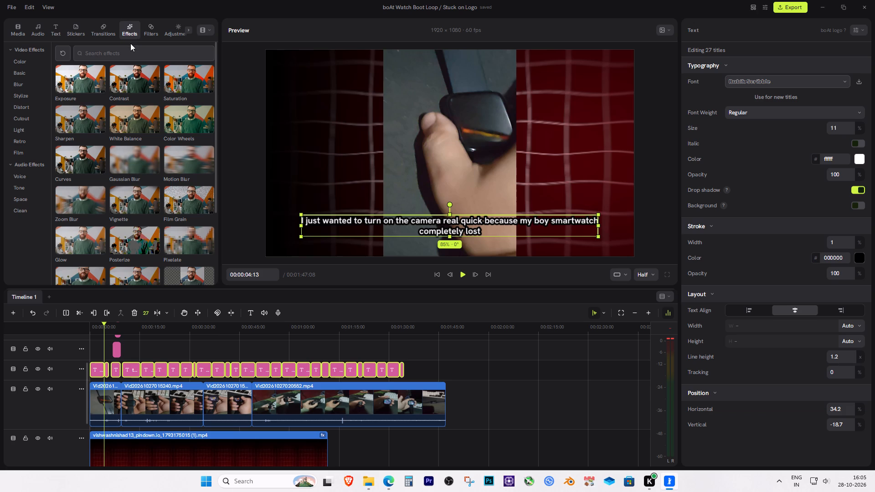
{"action": "left_click", "coordinate": [153, 24]}
Look through the full list of video effects, from Exposure down to Halation and Corona.
{"action": "left_click", "coordinate": [121, 30]}
{"action": "scroll", "coordinate": [128, 228], "scroll_direction": "down", "scroll_amount": 2}
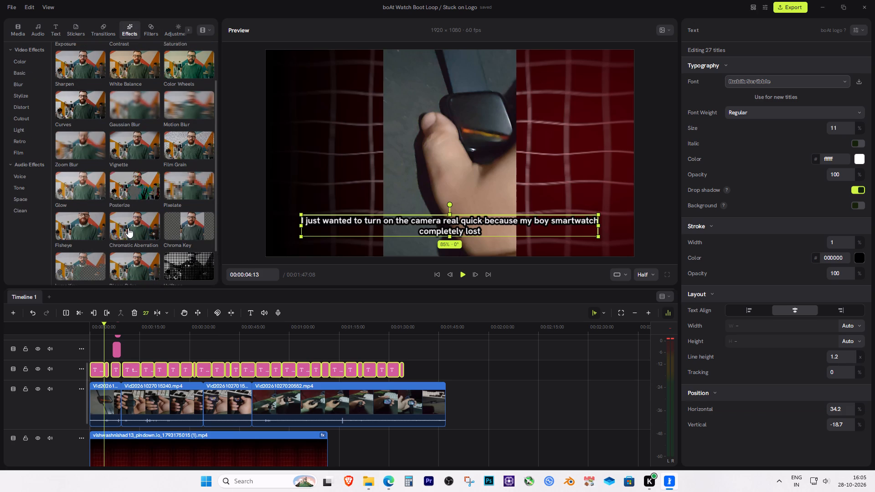
{"action": "scroll", "coordinate": [128, 228], "scroll_direction": "down", "scroll_amount": 5}
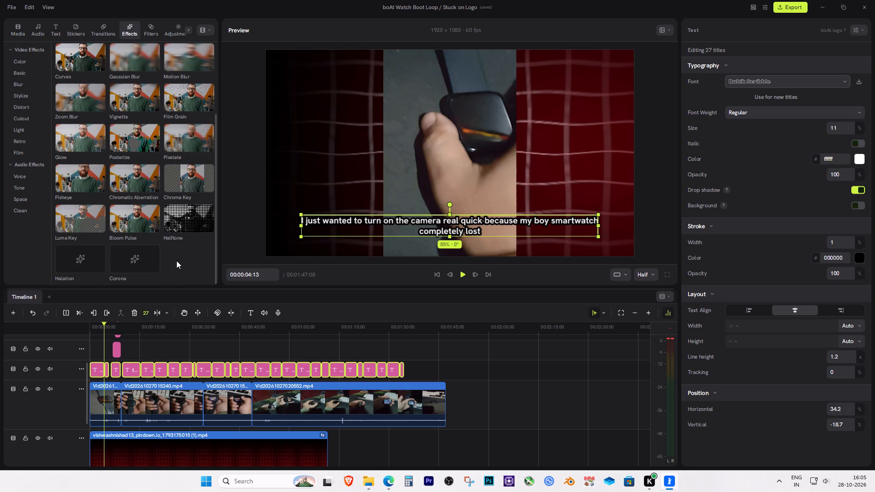
{"action": "scroll", "coordinate": [175, 260], "scroll_direction": "down", "scroll_amount": 2}
{"action": "scroll", "coordinate": [175, 259], "scroll_direction": "up", "scroll_amount": 8}
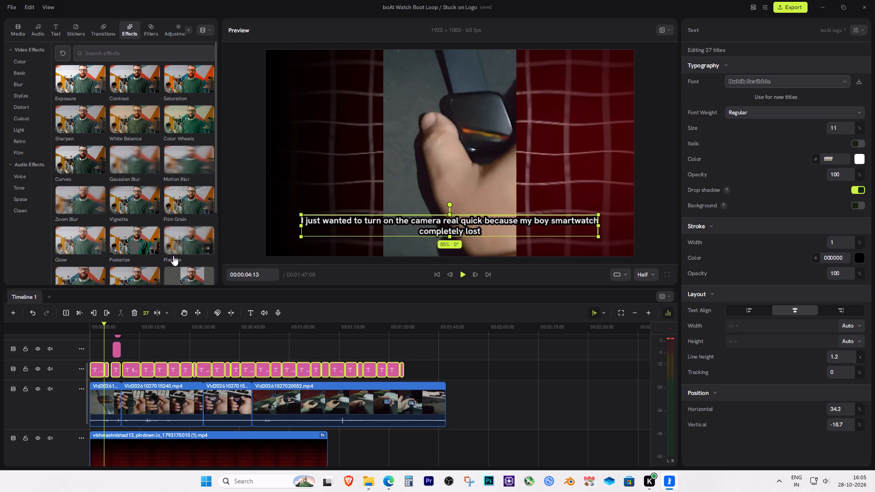
{"action": "scroll", "coordinate": [159, 123], "scroll_direction": "up", "scroll_amount": 1}
Check the filters, transitions, stickers, text, audio and media libraries again.
{"action": "left_click", "coordinate": [150, 39]}
{"action": "left_click", "coordinate": [151, 31]}
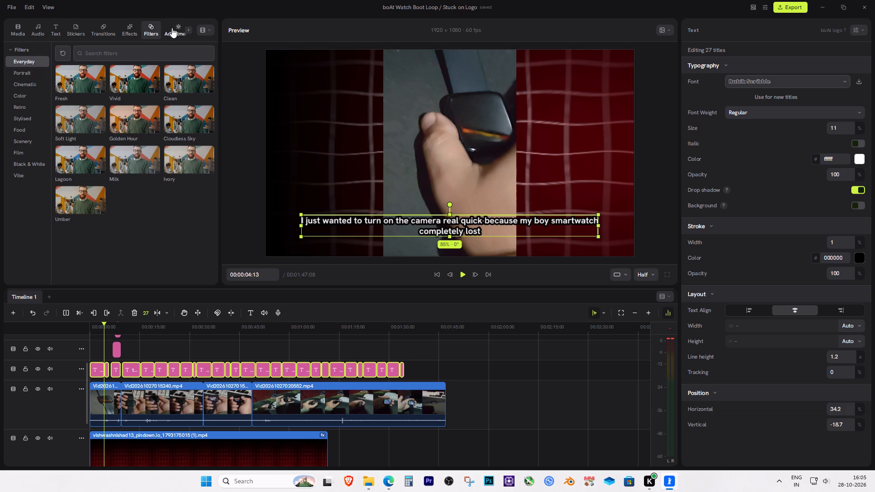
{"action": "left_click", "coordinate": [102, 31]}
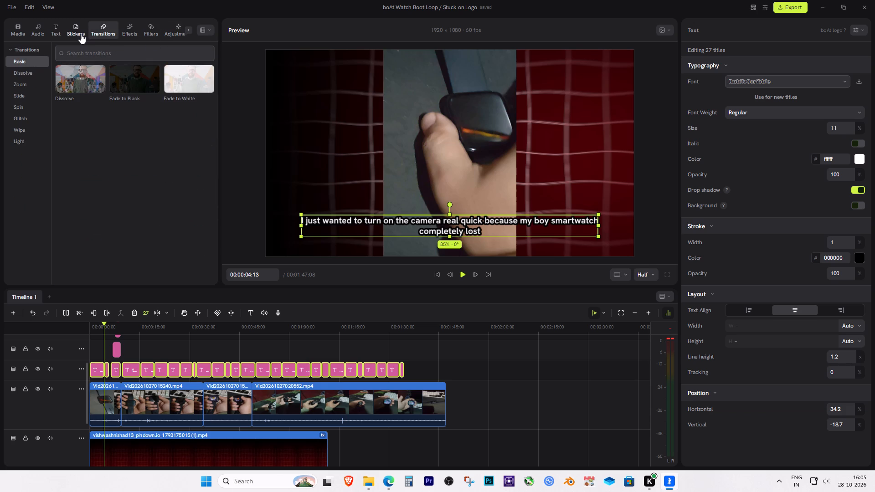
{"action": "left_click", "coordinate": [81, 34]}
{"action": "left_click", "coordinate": [53, 31]}
{"action": "left_click", "coordinate": [38, 33]}
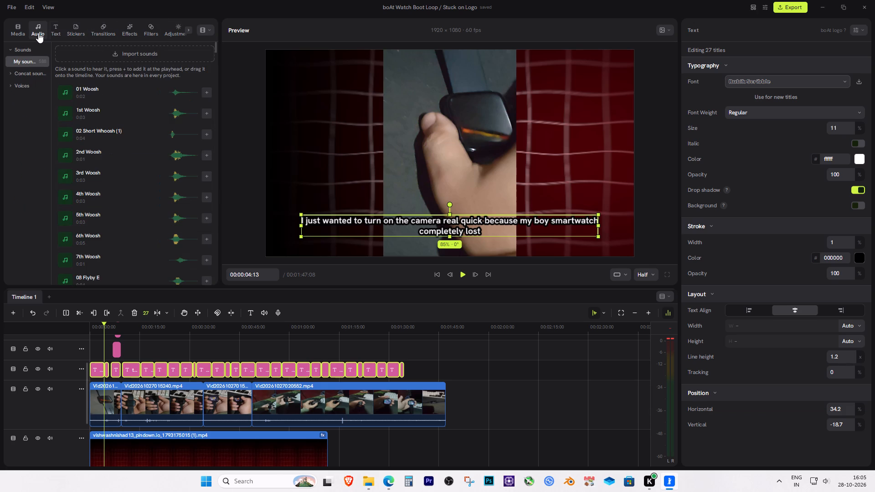
{"action": "left_click", "coordinate": [10, 31]}
{"action": "left_click", "coordinate": [40, 31]}
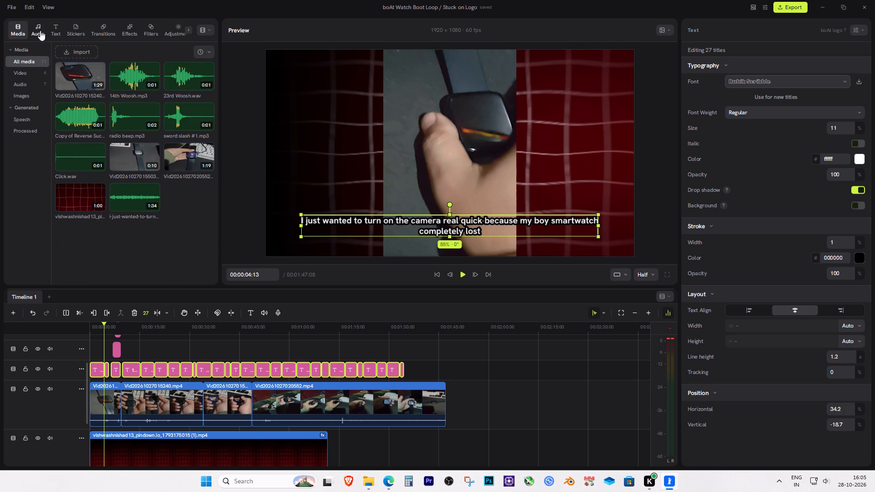
Check the text, stickers, transitions, effects, filters and adjustments libraries for something usable on the captions.
{"action": "left_click", "coordinate": [58, 29]}
{"action": "left_click", "coordinate": [69, 29]}
{"action": "left_click", "coordinate": [92, 29]}
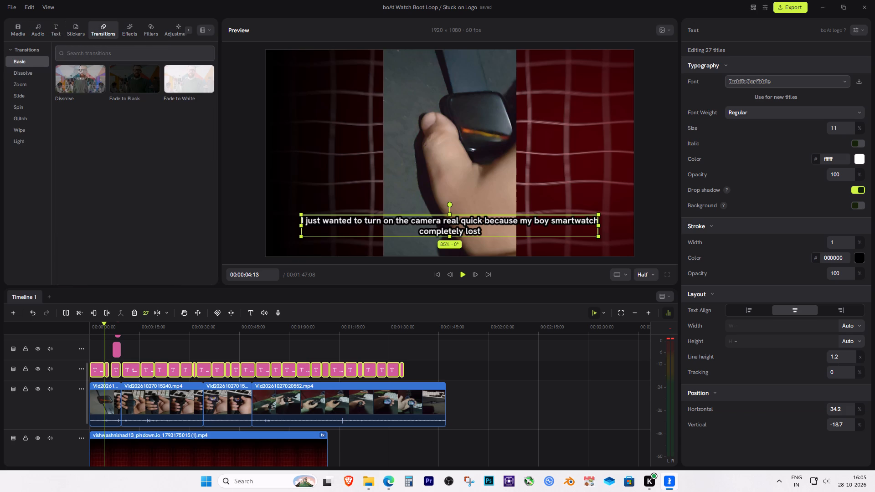
{"action": "left_click", "coordinate": [129, 33]}
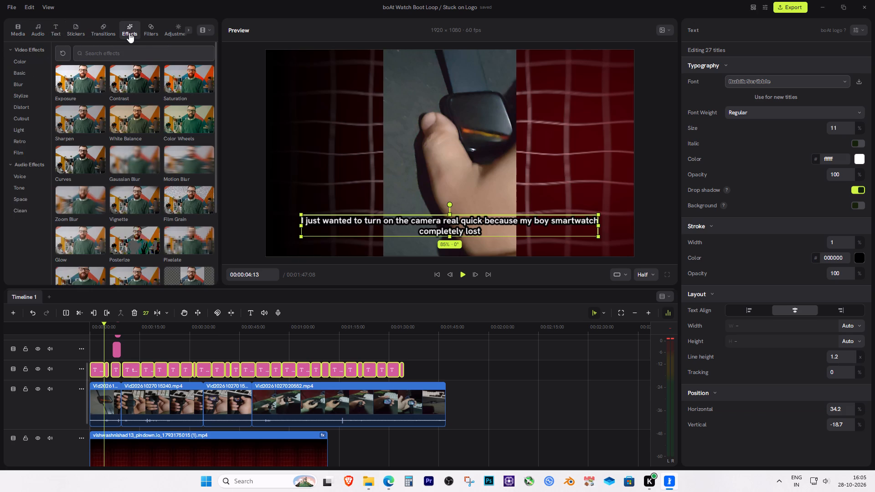
{"action": "left_click", "coordinate": [151, 28]}
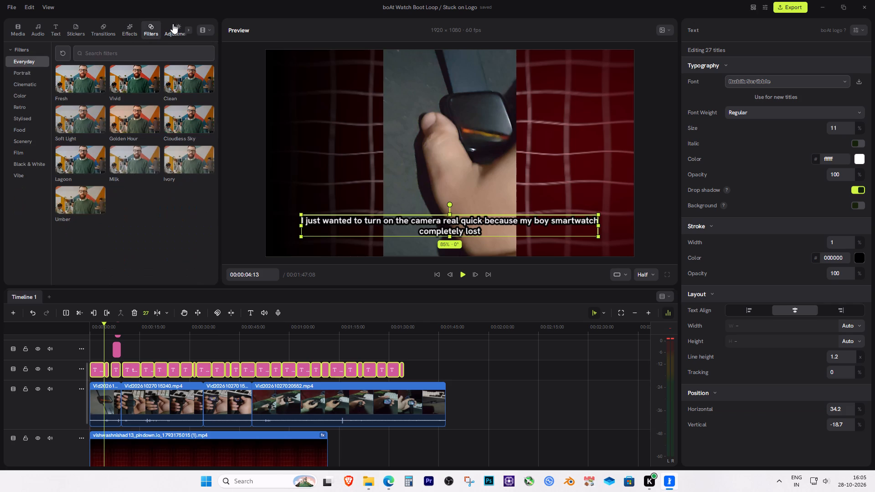
{"action": "left_click", "coordinate": [176, 23]}
{"action": "left_click", "coordinate": [190, 30]}
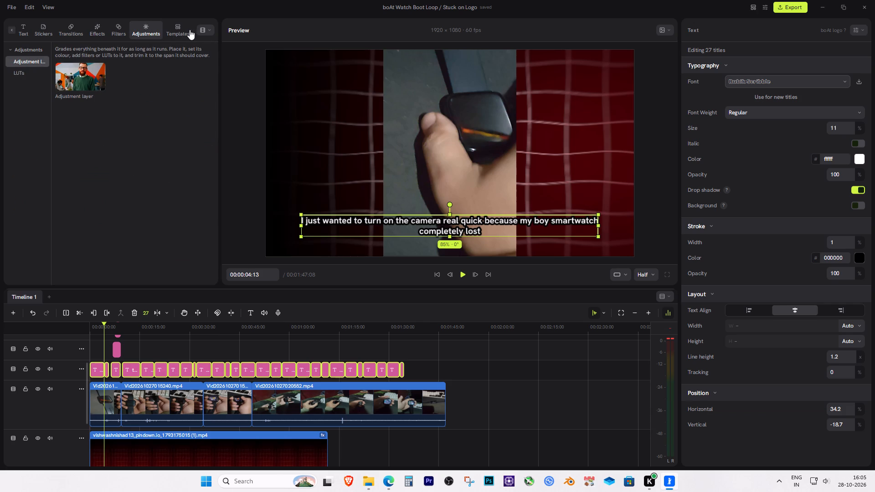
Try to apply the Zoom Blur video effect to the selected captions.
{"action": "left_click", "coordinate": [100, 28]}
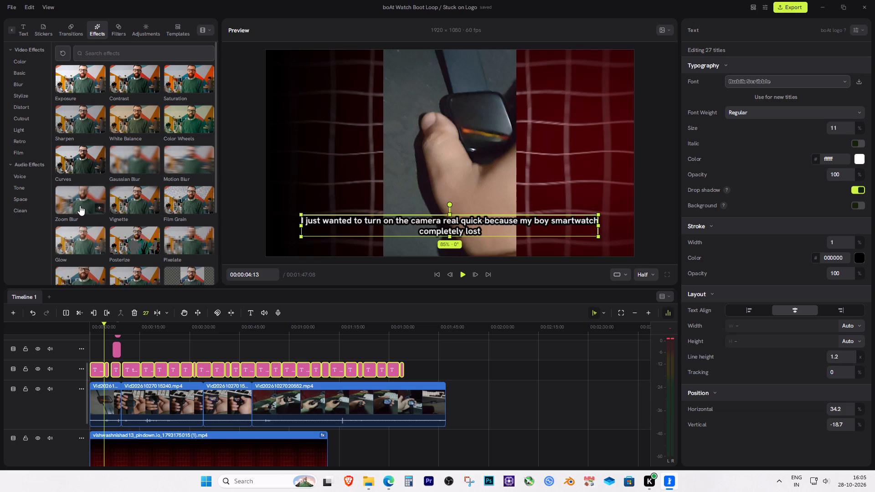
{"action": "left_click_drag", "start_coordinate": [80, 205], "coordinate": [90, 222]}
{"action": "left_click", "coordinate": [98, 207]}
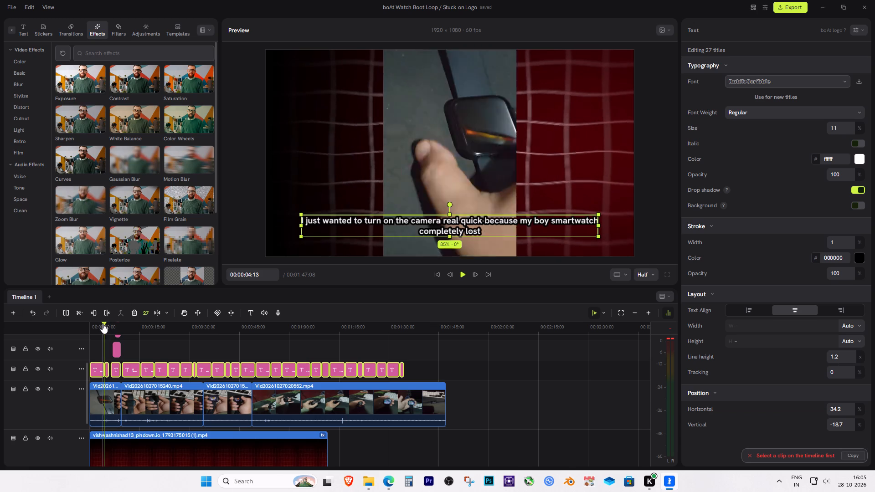
Play the timeline from the start several times to review how the captions look over the footage.
{"action": "left_click_drag", "start_coordinate": [101, 323], "coordinate": [80, 326]}
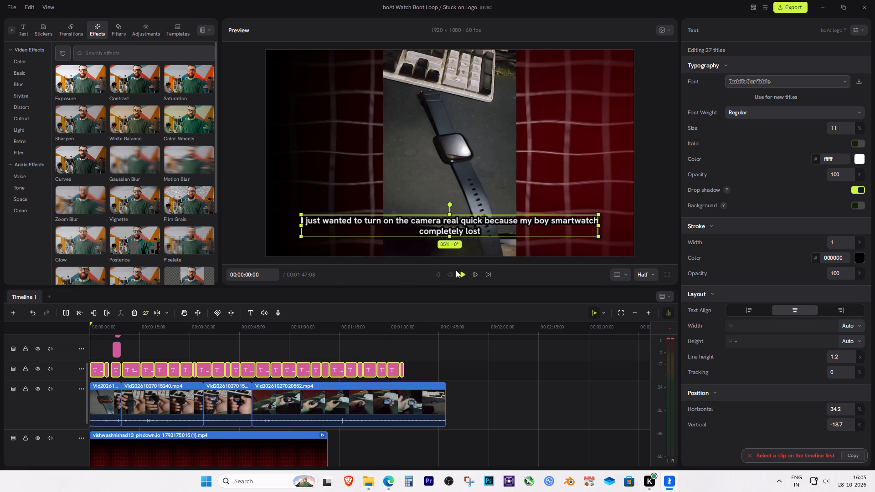
{"action": "left_click", "coordinate": [462, 272]}
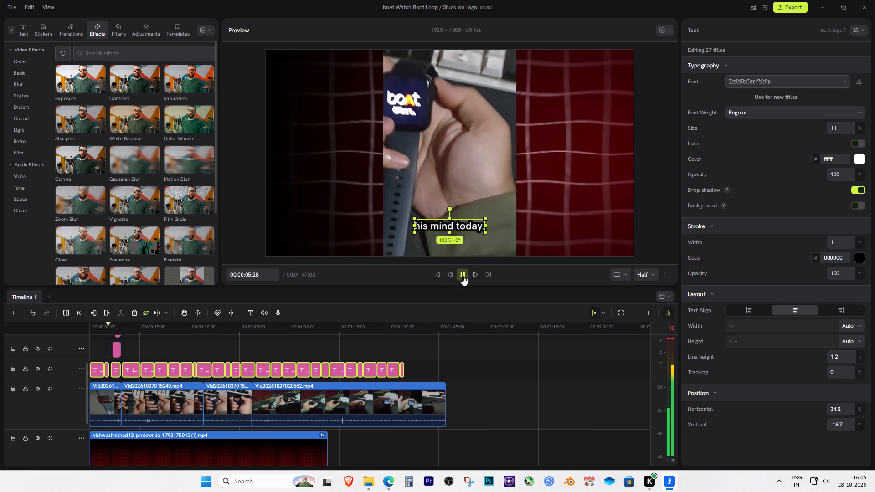
{"action": "left_click", "coordinate": [463, 276]}
{"action": "left_click", "coordinate": [451, 356]}
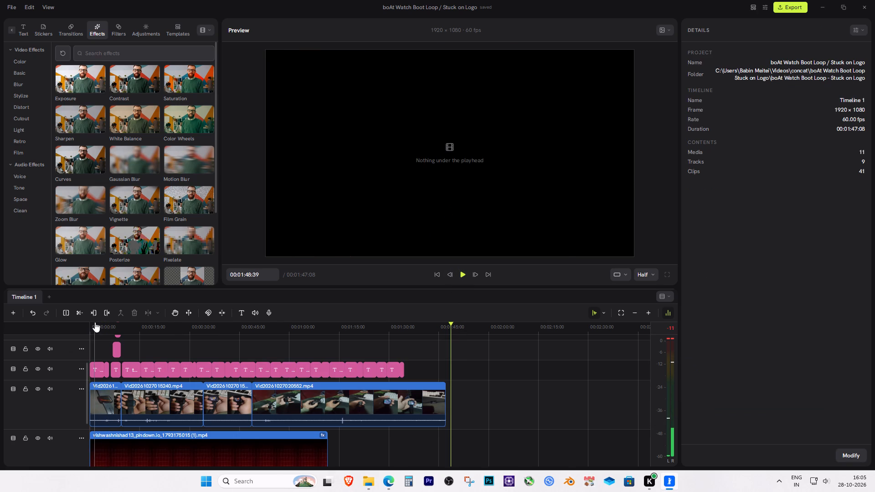
{"action": "left_click_drag", "start_coordinate": [96, 325], "coordinate": [73, 326]}
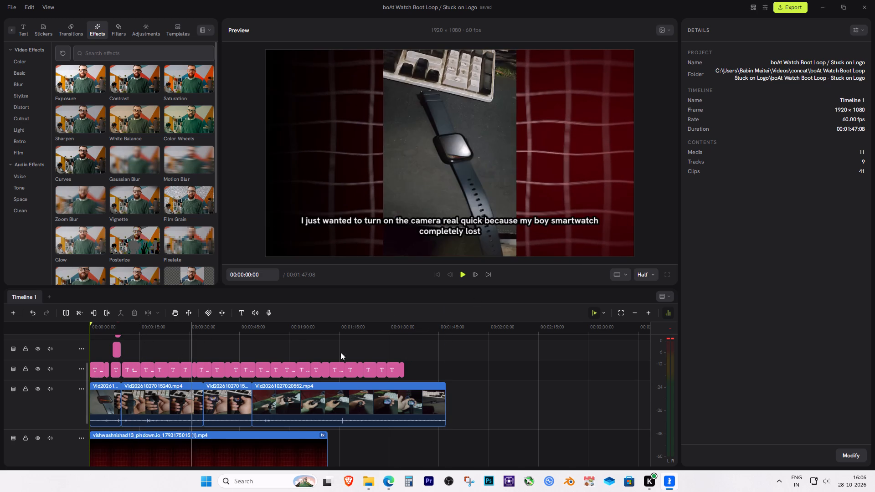
{"action": "left_click", "coordinate": [461, 277]}
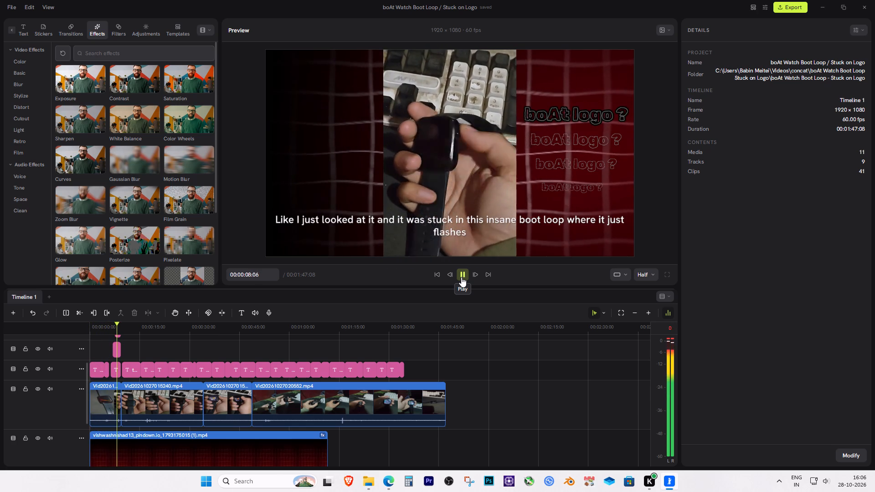
{"action": "left_click", "coordinate": [461, 277]}
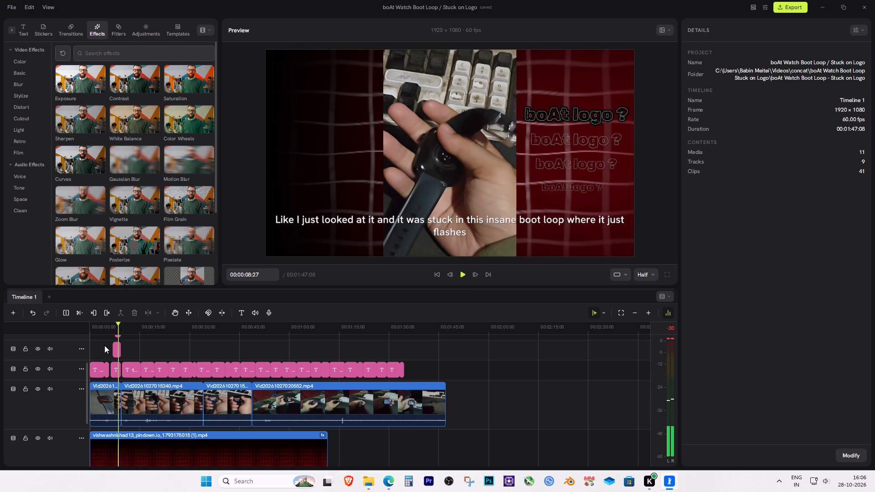
{"action": "left_click_drag", "start_coordinate": [118, 323], "coordinate": [67, 326]}
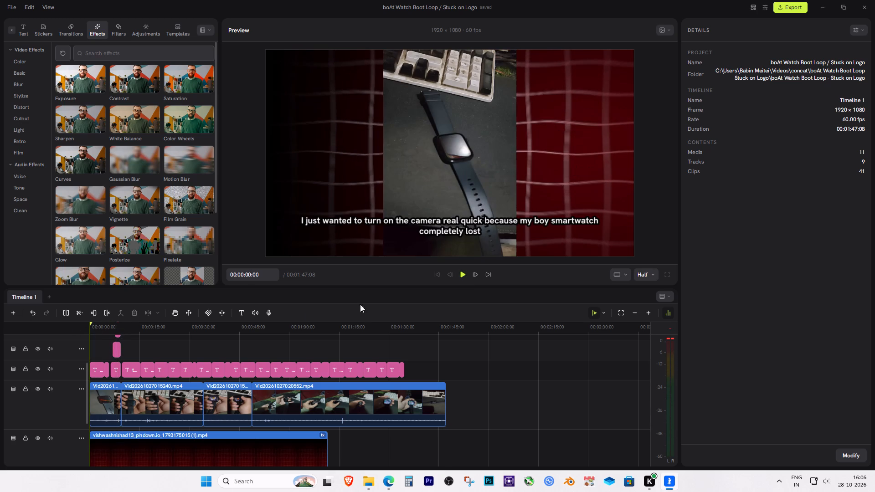
{"action": "left_click", "coordinate": [461, 278]}
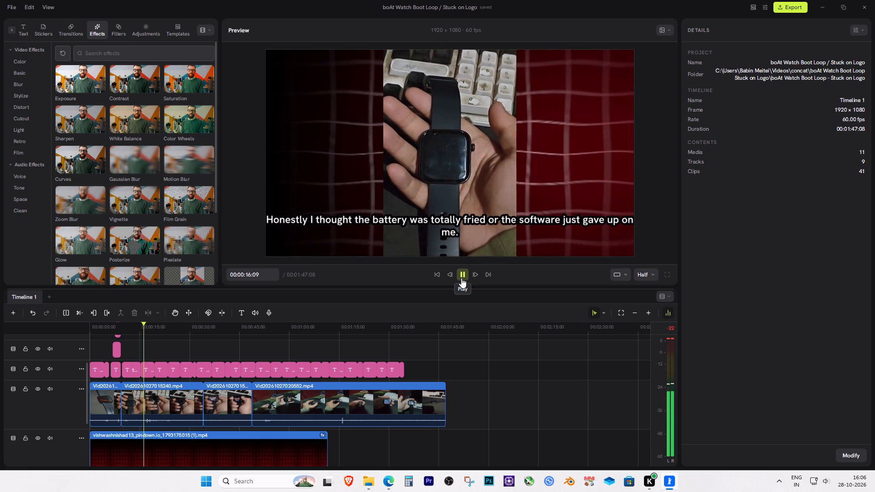
{"action": "left_click", "coordinate": [461, 278]}
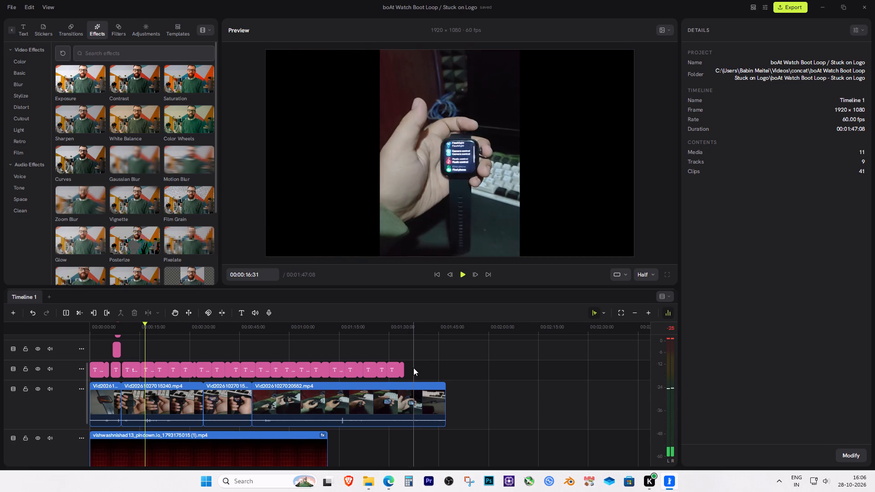
Select all the generated captions on the timeline and scale them down to about 70% in the preview.
{"action": "left_click_drag", "start_coordinate": [413, 368], "coordinate": [88, 373]}
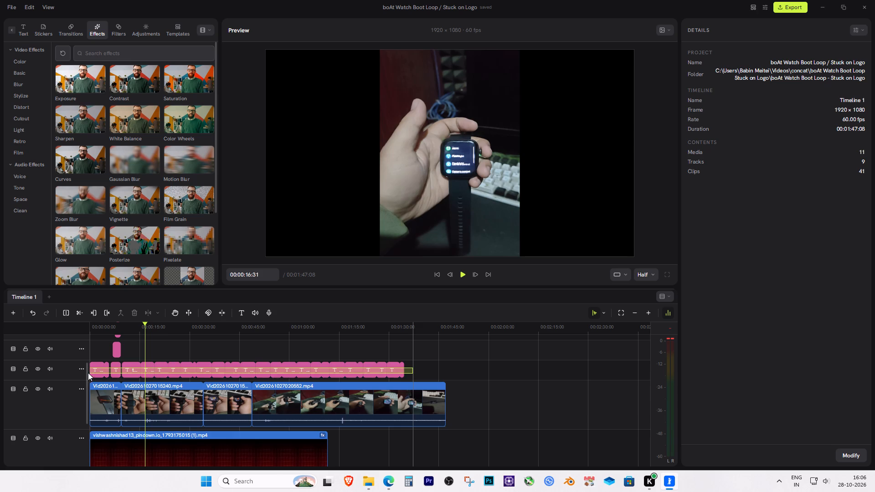
{"action": "left_click_drag", "start_coordinate": [88, 373], "coordinate": [90, 372]}
{"action": "left_click_drag", "start_coordinate": [633, 241], "coordinate": [579, 230]}
{"action": "left_click", "coordinate": [500, 375]}
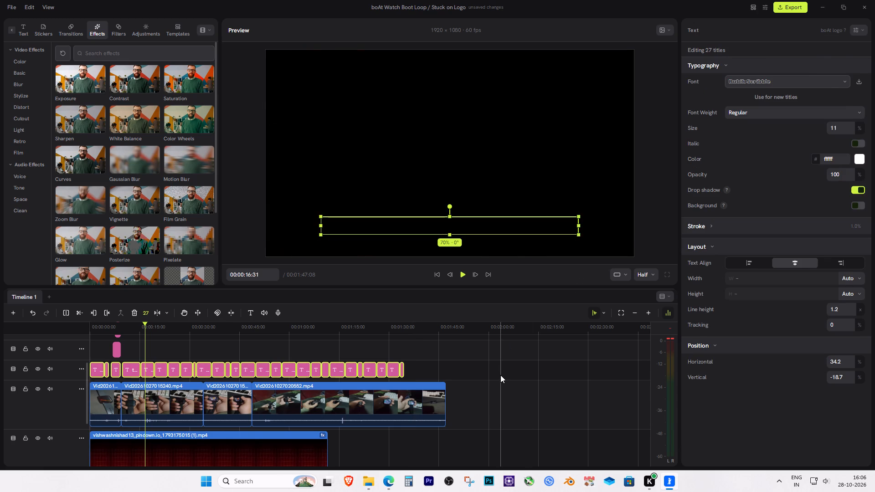
Spot-check the captions at several points along the timeline and look through the video effects list again.
{"action": "left_click", "coordinate": [196, 326]}
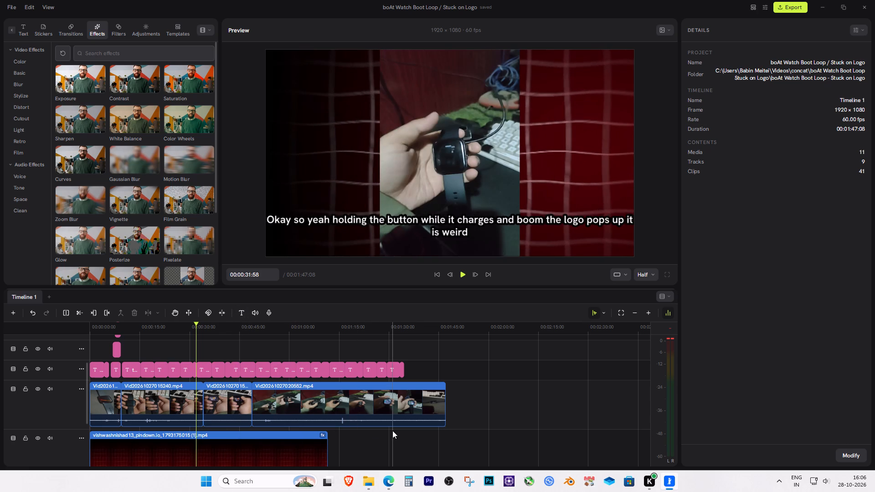
{"action": "scroll", "coordinate": [161, 240], "scroll_direction": "down", "scroll_amount": 6}
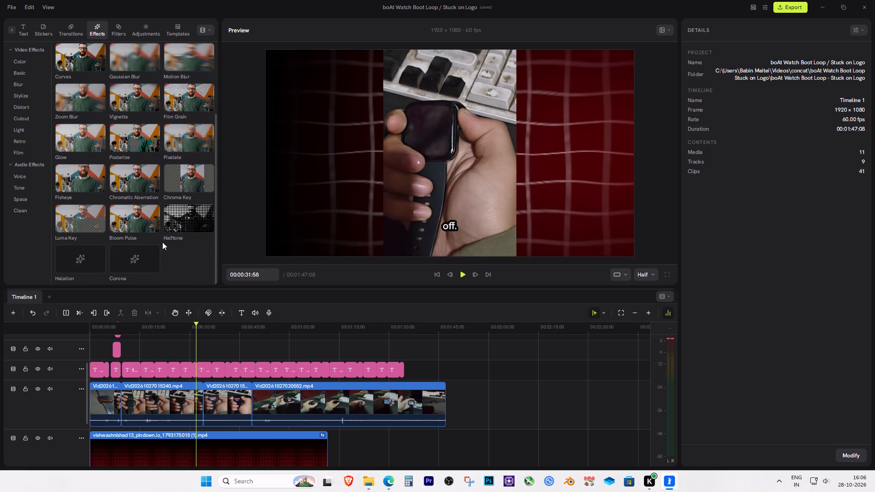
{"action": "scroll", "coordinate": [165, 246], "scroll_direction": "up", "scroll_amount": 6}
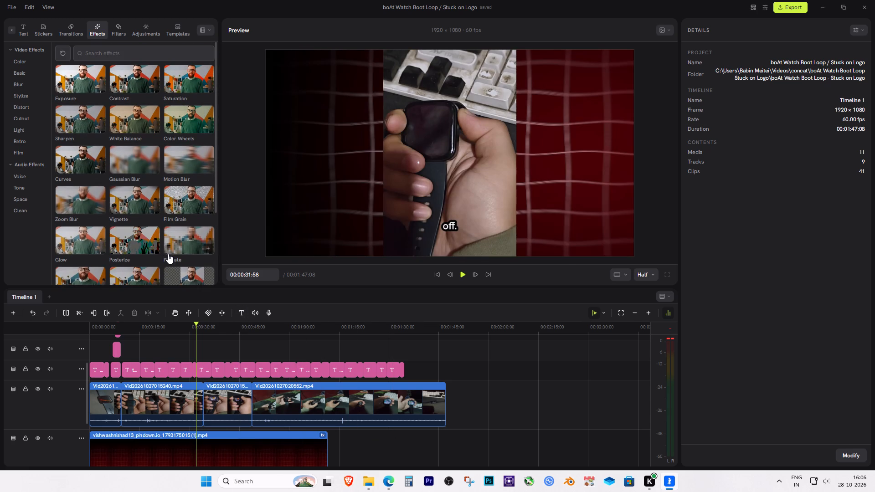
{"action": "left_click", "coordinate": [322, 344]}
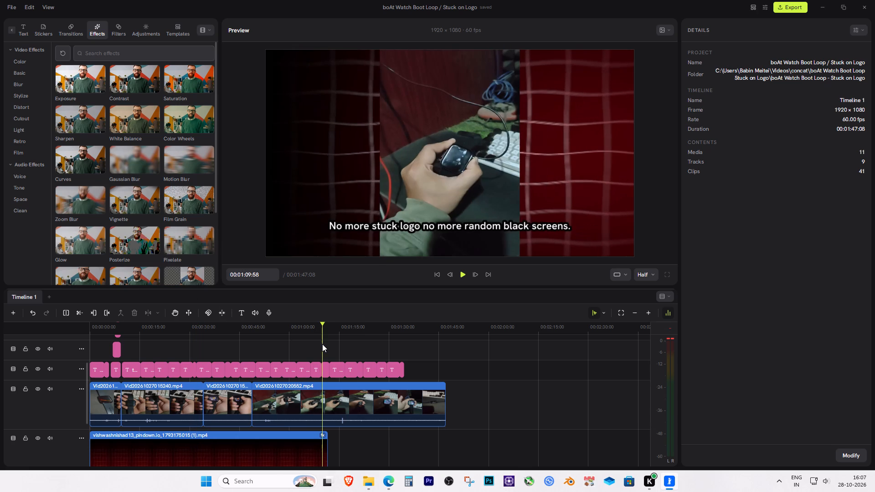
{"action": "left_click", "coordinate": [233, 323]}
{"action": "key", "text": "space"}
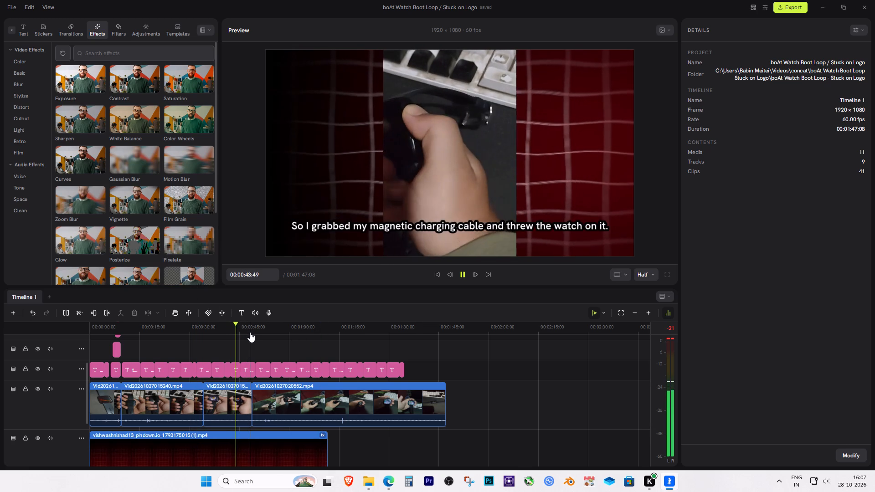
{"action": "key", "text": "space"}
Raise the volume level of the voiceover audio clip to about +15.5 dB, playing it back between adjustments.
{"action": "left_click", "coordinate": [269, 451]}
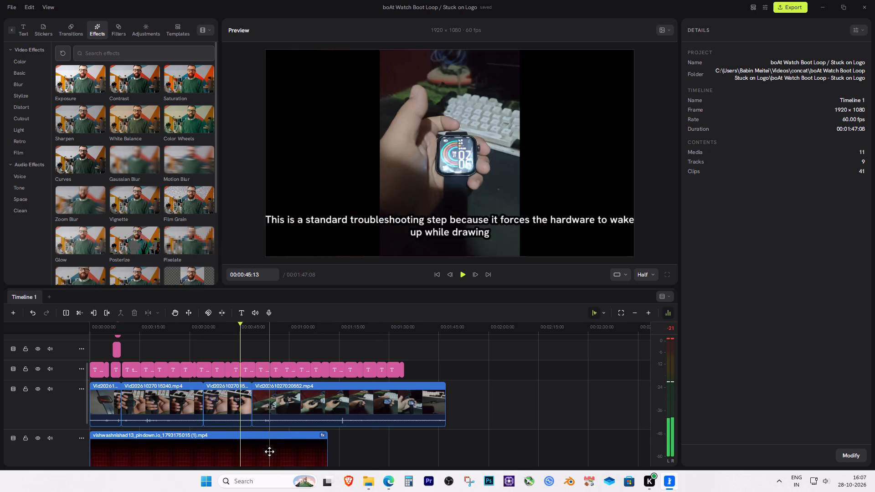
{"action": "left_click", "coordinate": [295, 417]}
{"action": "scroll", "coordinate": [500, 433], "scroll_direction": "down", "scroll_amount": 3}
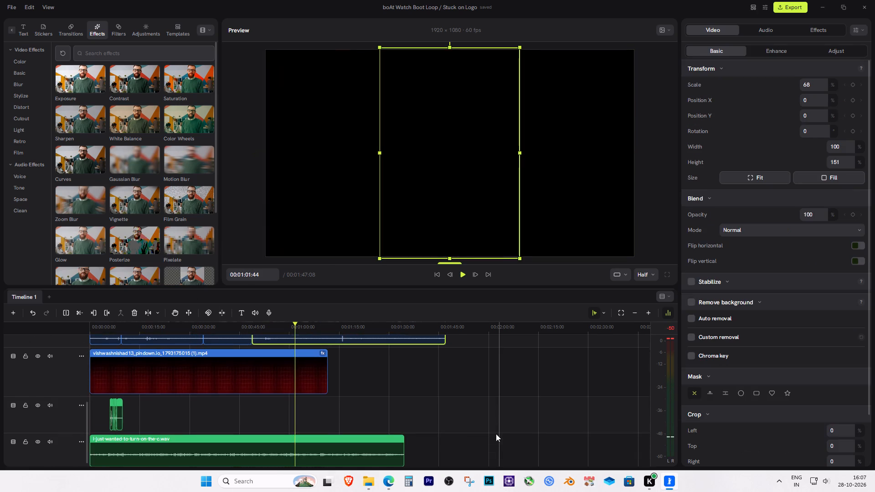
{"action": "scroll", "coordinate": [496, 434], "scroll_direction": "down", "scroll_amount": 2}
{"action": "left_click", "coordinate": [275, 449]}
{"action": "right_click", "coordinate": [275, 449]}
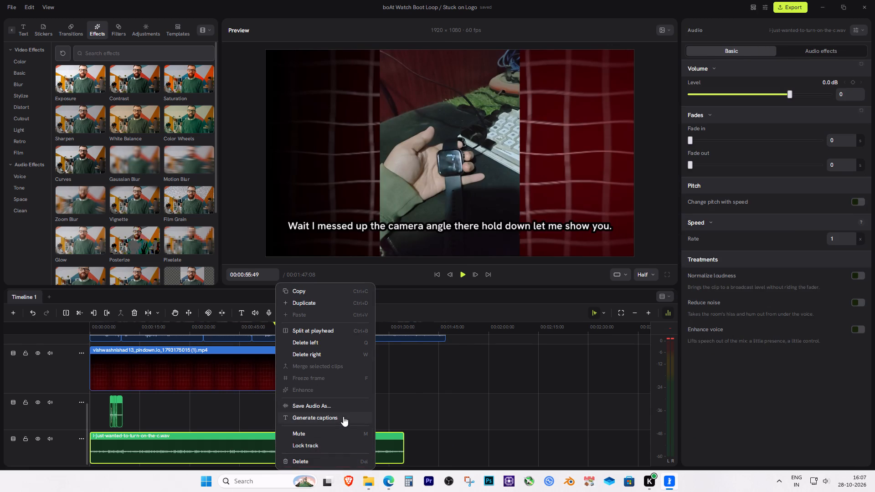
{"action": "left_click", "coordinate": [207, 444]}
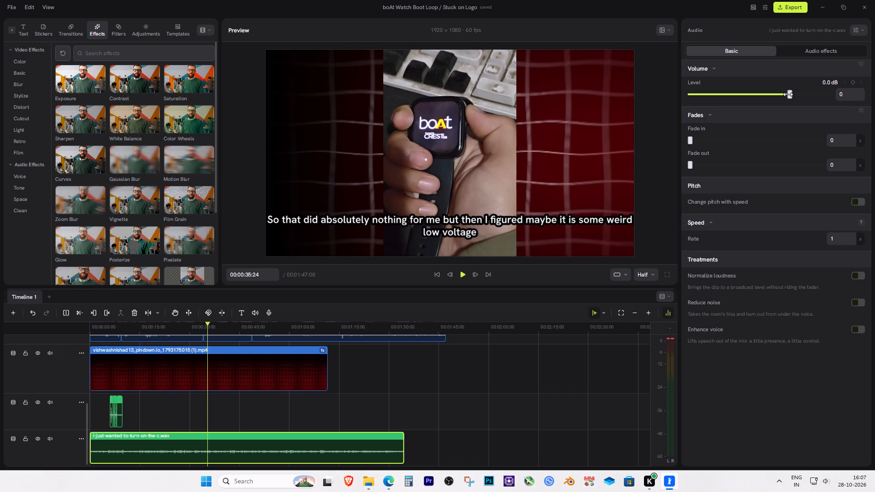
{"action": "left_click_drag", "start_coordinate": [789, 95], "coordinate": [800, 95]}
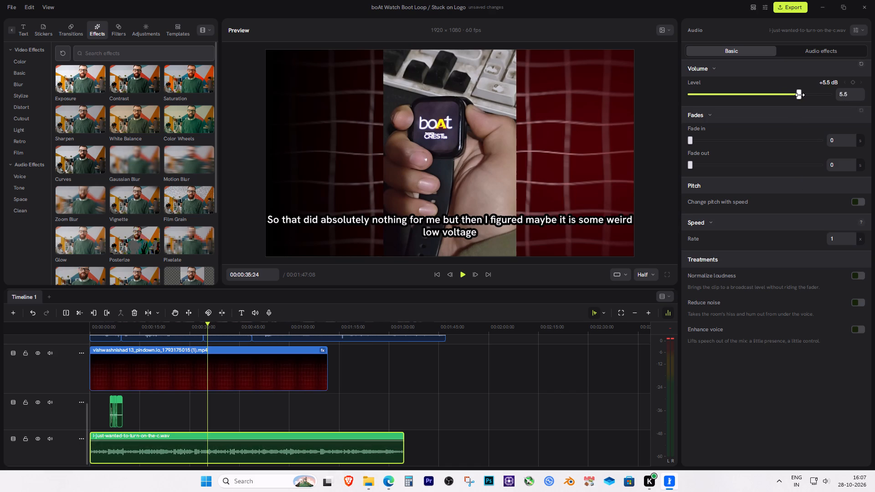
{"action": "left_click_drag", "start_coordinate": [800, 95], "coordinate": [806, 95]}
{"action": "key", "text": "space"}
{"action": "key", "text": "space"}
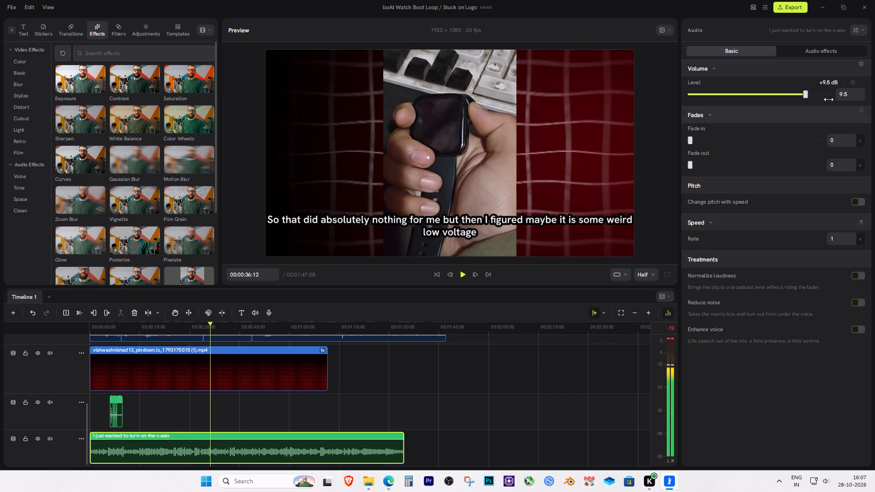
{"action": "left_click_drag", "start_coordinate": [807, 94], "coordinate": [816, 93]}
{"action": "key", "text": "space"}
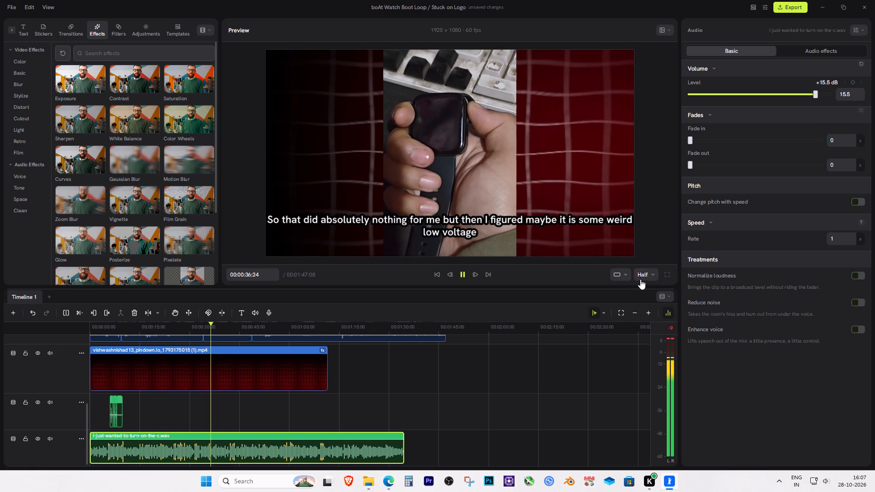
{"action": "left_click", "coordinate": [486, 384]}
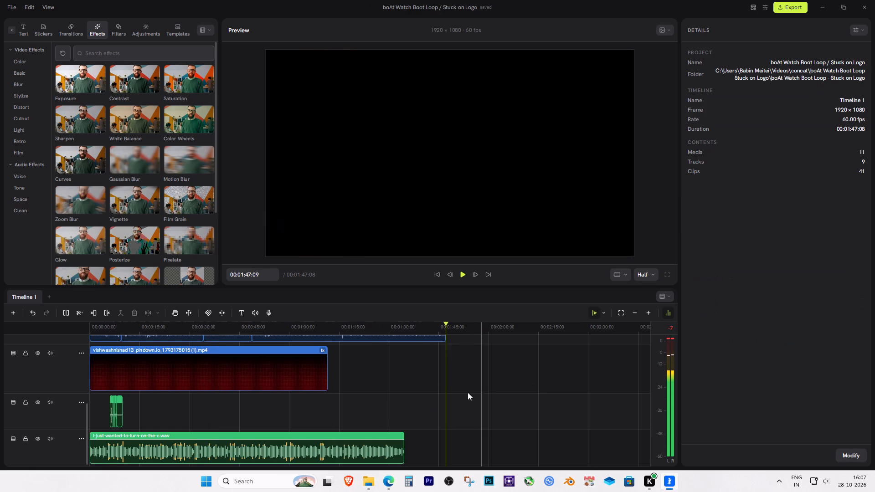
Play the video from the start to review the louder voiceover together with the captions.
{"action": "left_click_drag", "start_coordinate": [173, 326], "coordinate": [23, 342]}
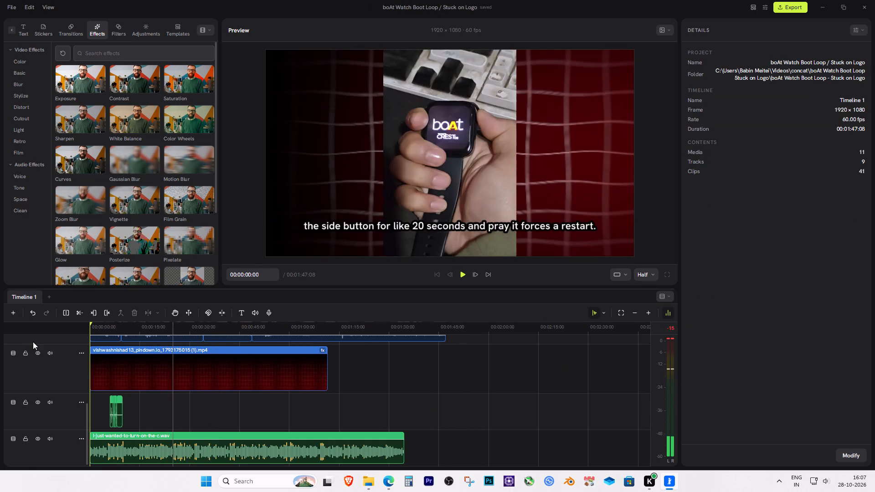
{"action": "scroll", "coordinate": [482, 388], "scroll_direction": "up", "scroll_amount": 3}
{"action": "key", "text": "space"}
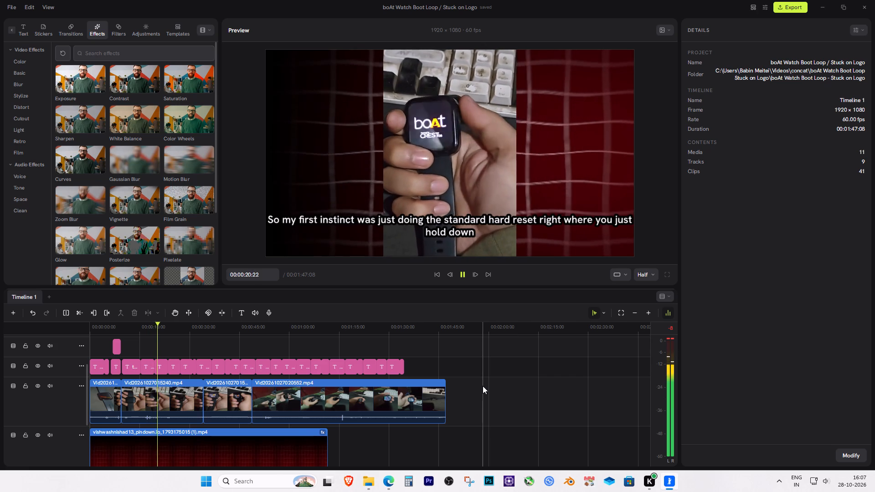
{"action": "key", "text": "space"}
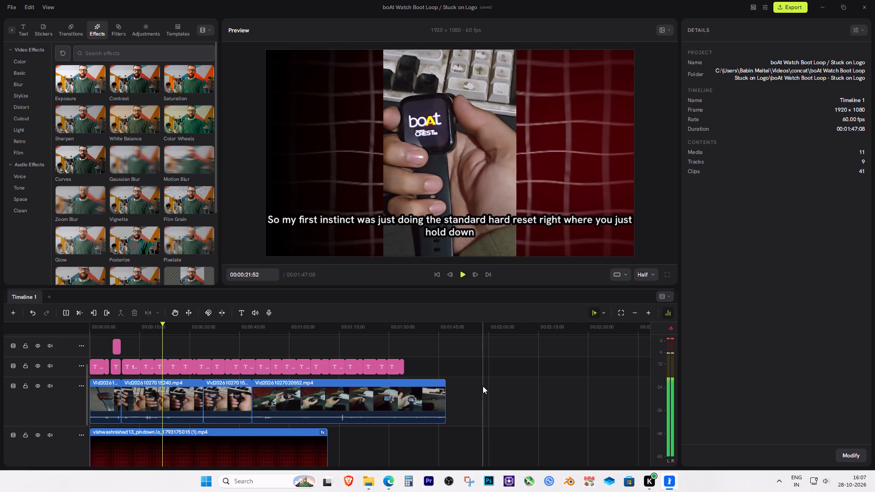
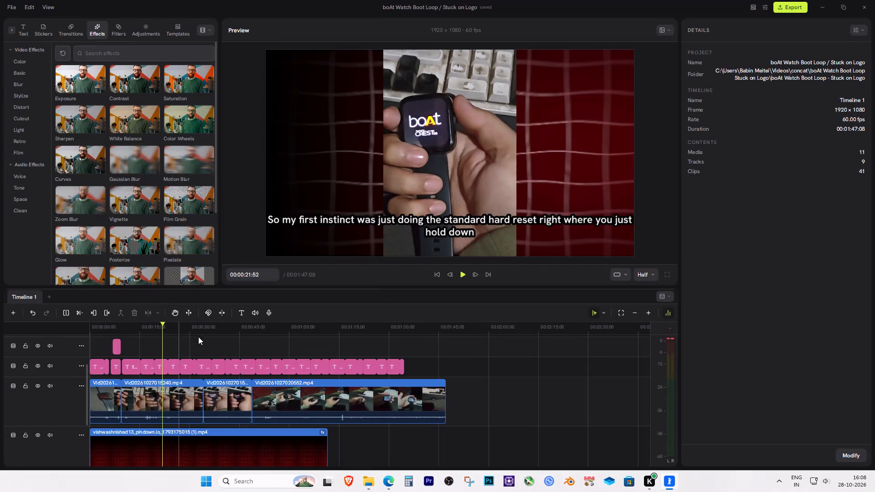
Play on from about 00:00:22 and replay the section around 00:00:44 to 00:00:50 to check the footage against the voiceover.
{"action": "key", "text": "space"}
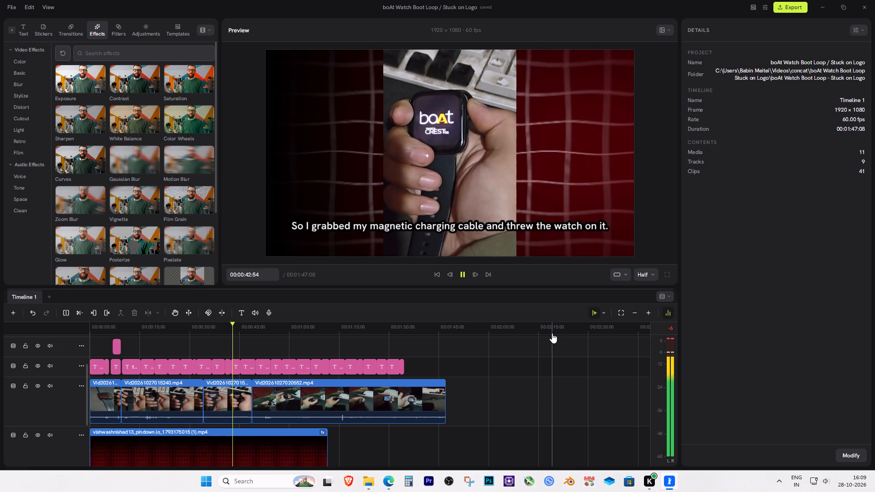
{"action": "key", "text": "space"}
{"action": "key", "text": "space"}
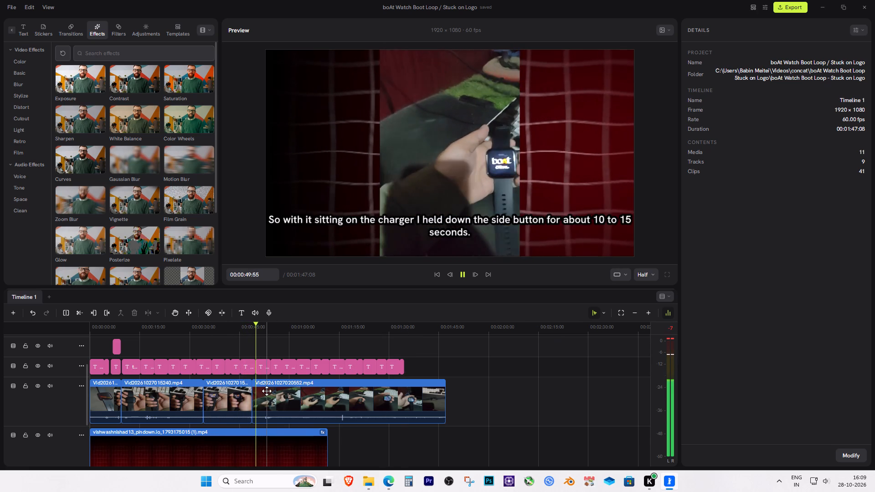
{"action": "key", "text": "space"}
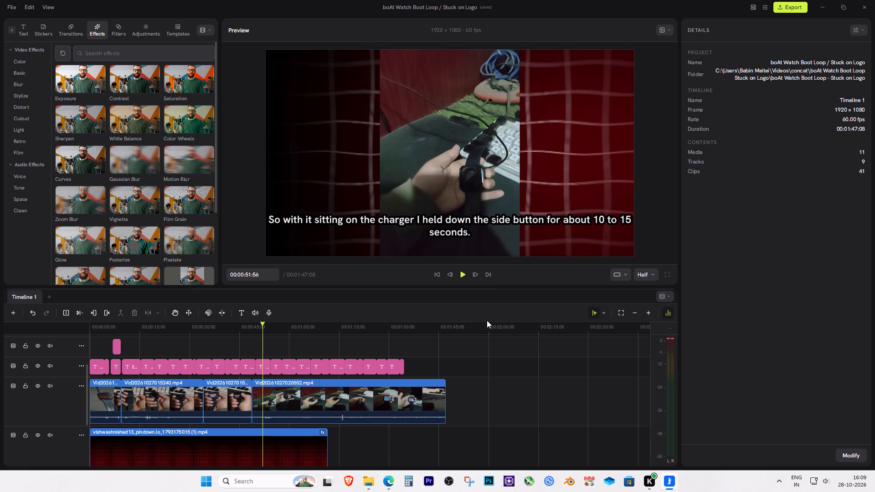
{"action": "key", "text": "space"}
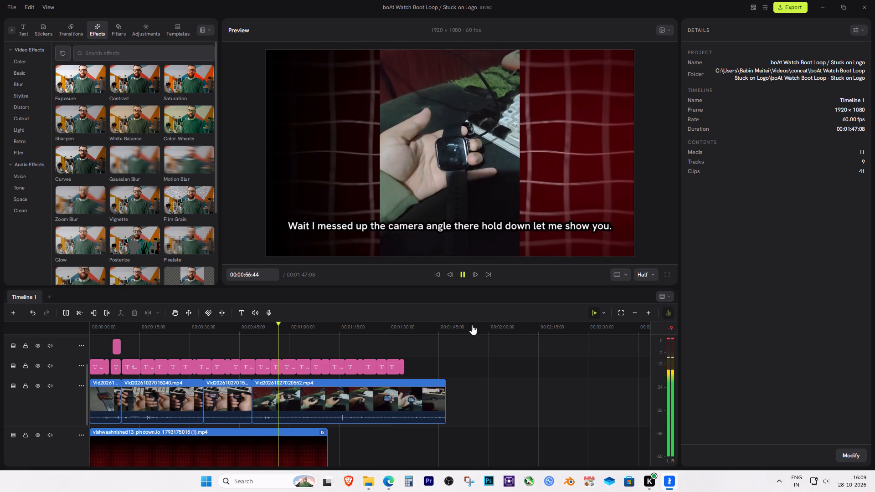
{"action": "key", "text": "space"}
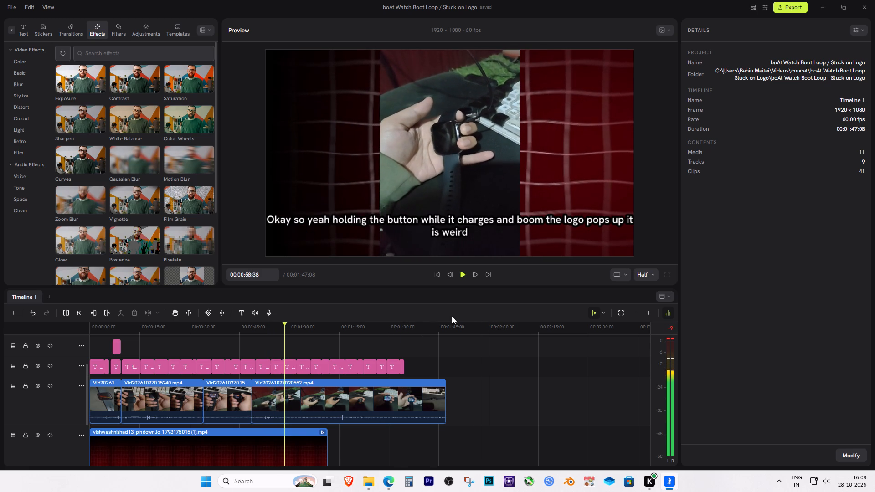
{"action": "left_click", "coordinate": [259, 326]}
{"action": "left_click_drag", "start_coordinate": [258, 326], "coordinate": [251, 328]}
{"action": "key", "text": "space"}
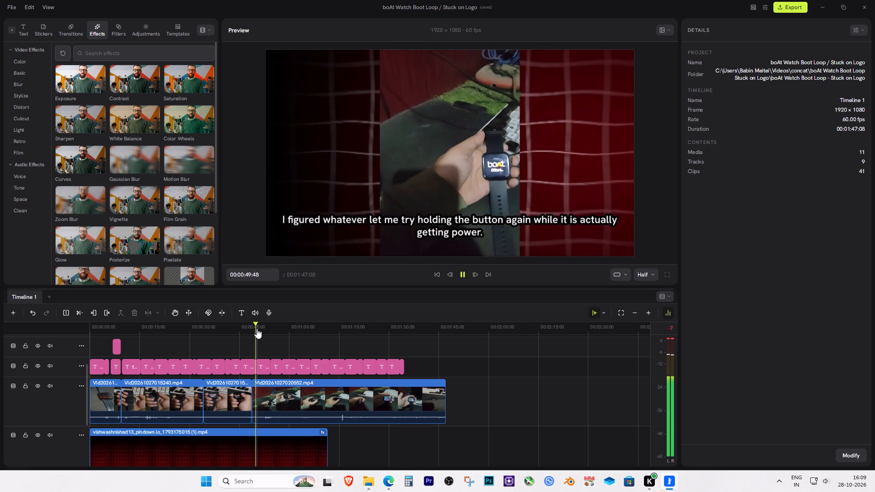
{"action": "key", "text": "space"}
{"action": "left_click_drag", "start_coordinate": [257, 327], "coordinate": [244, 330]}
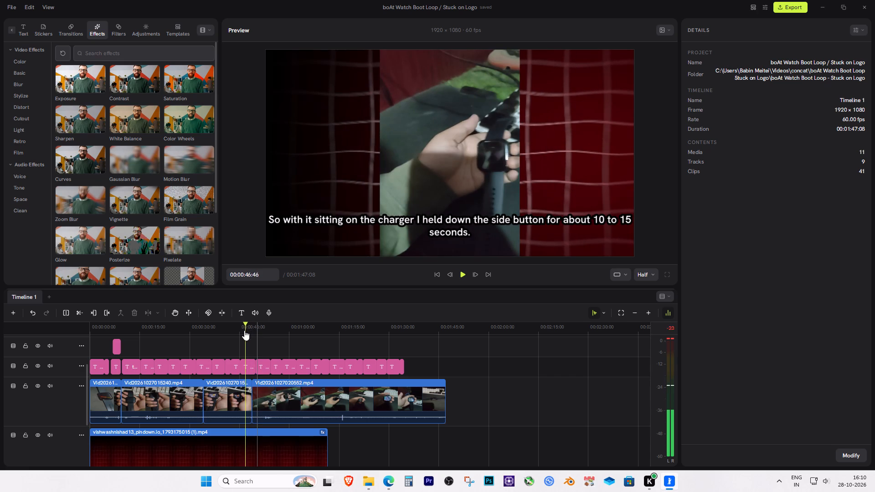
{"action": "left_click_drag", "start_coordinate": [244, 330], "coordinate": [237, 336]}
{"action": "key", "text": "space"}
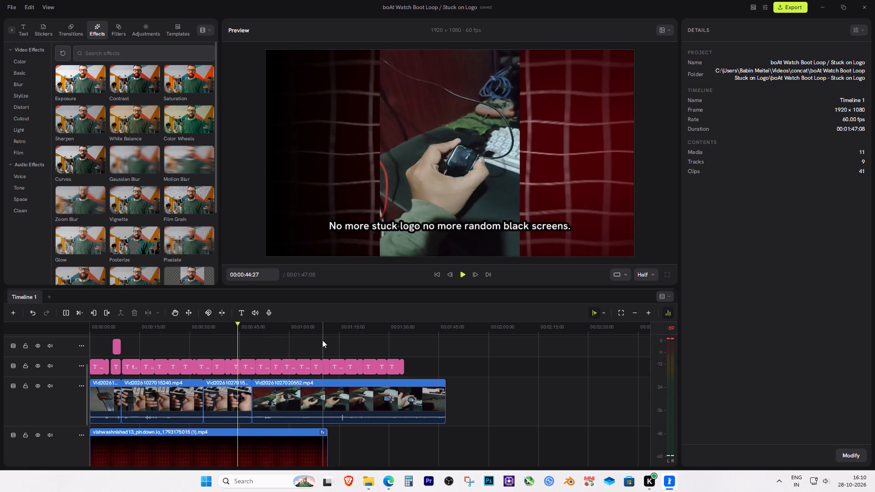
{"action": "key", "text": "space"}
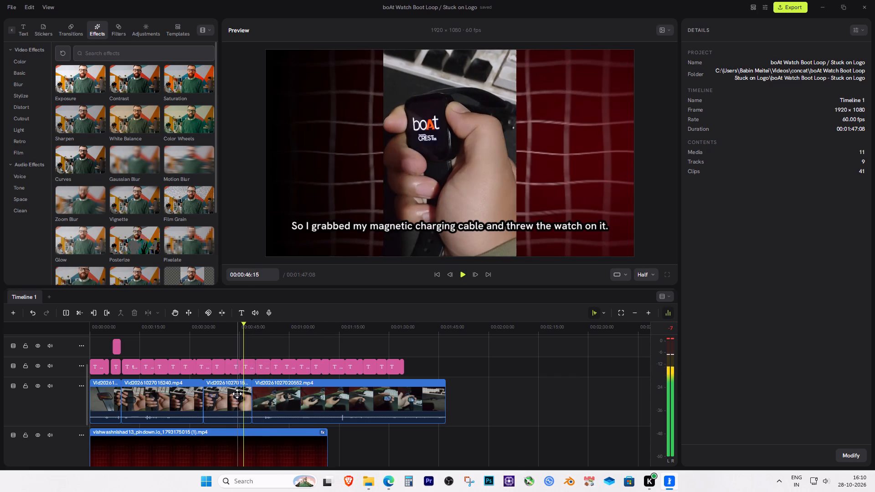
Cut off the end of the third video clip from 00:00:44:18 and move the last clip earlier to close the gap.
{"action": "left_click", "coordinate": [237, 394]}
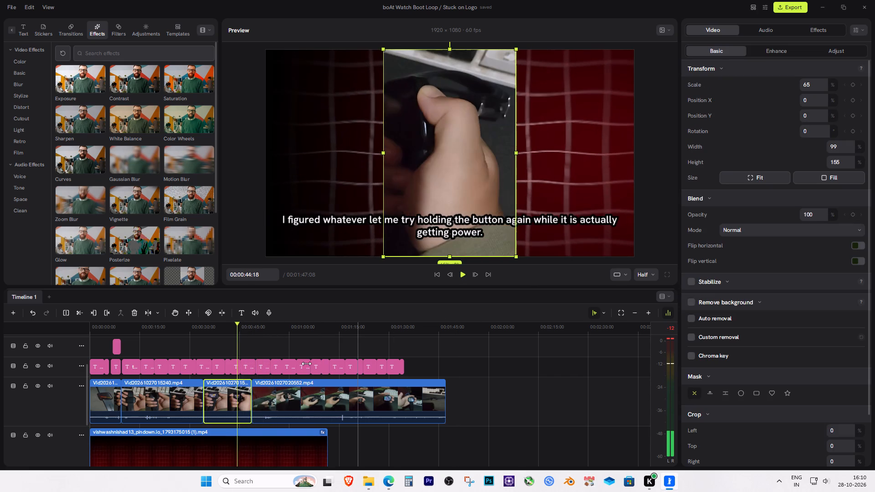
{"action": "key", "text": "s"}
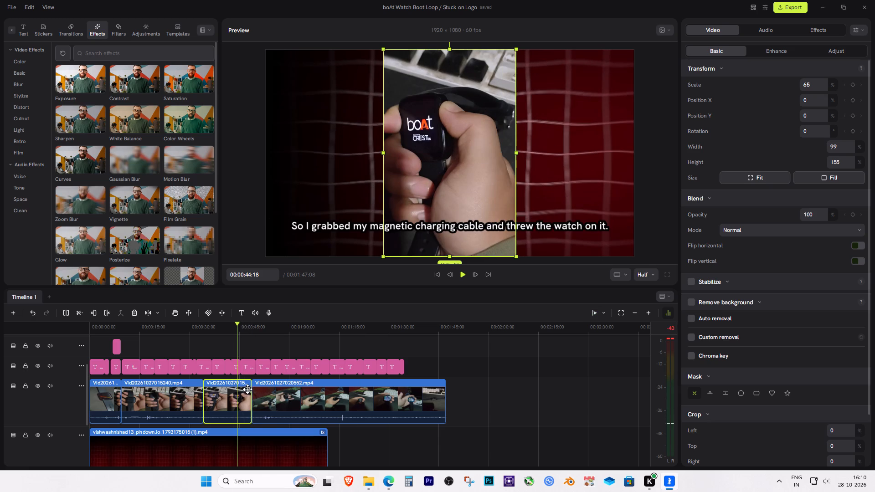
{"action": "key", "text": "b"}
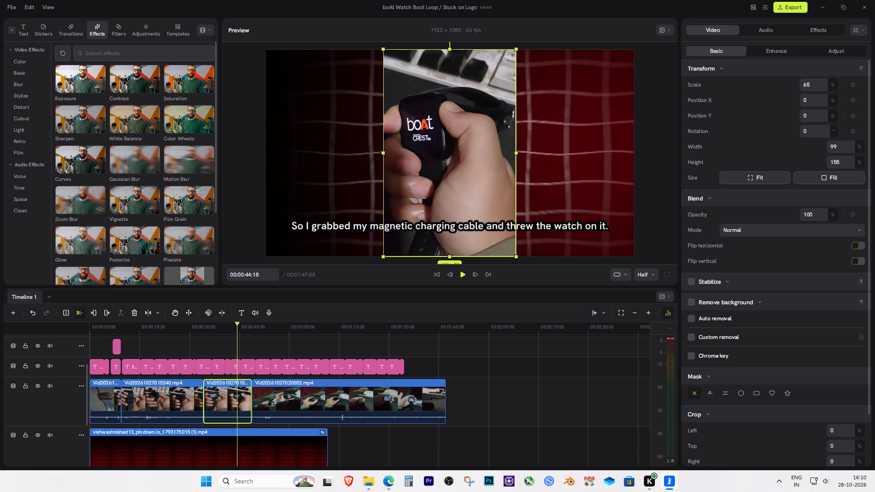
{"action": "left_click", "coordinate": [237, 388]}
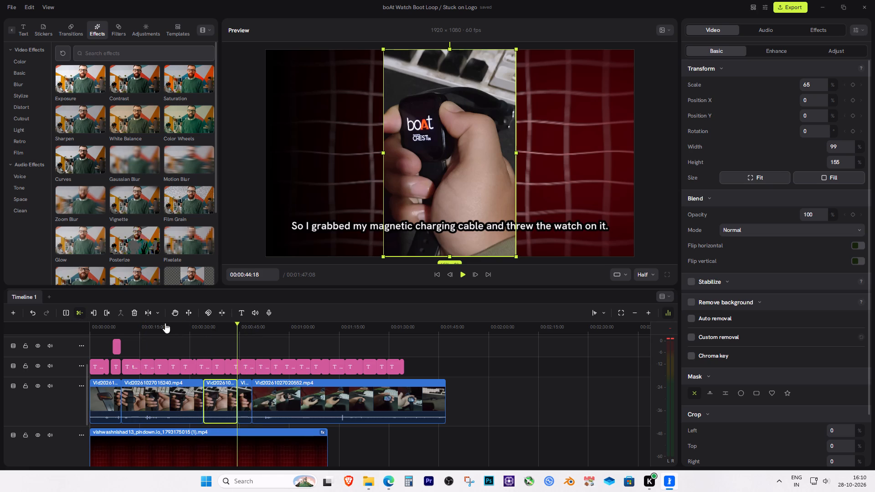
{"action": "key", "text": "b"}
{"action": "left_click", "coordinate": [245, 395]}
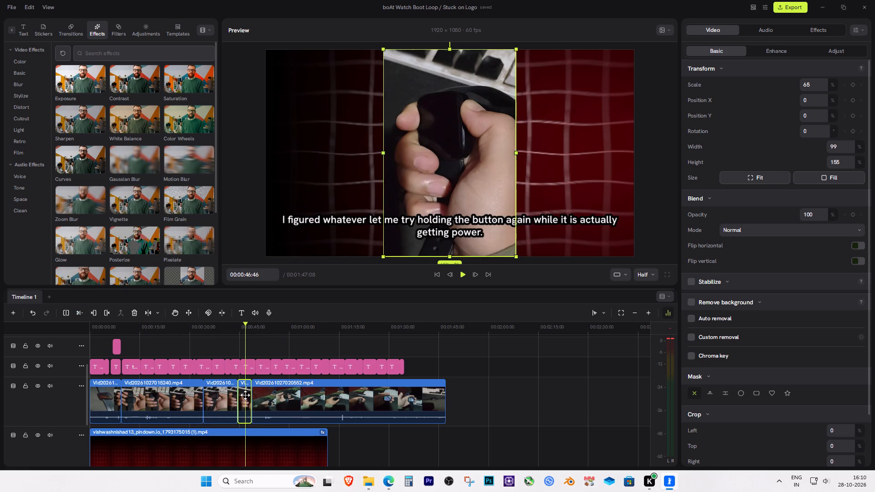
{"action": "key", "text": "Delete"}
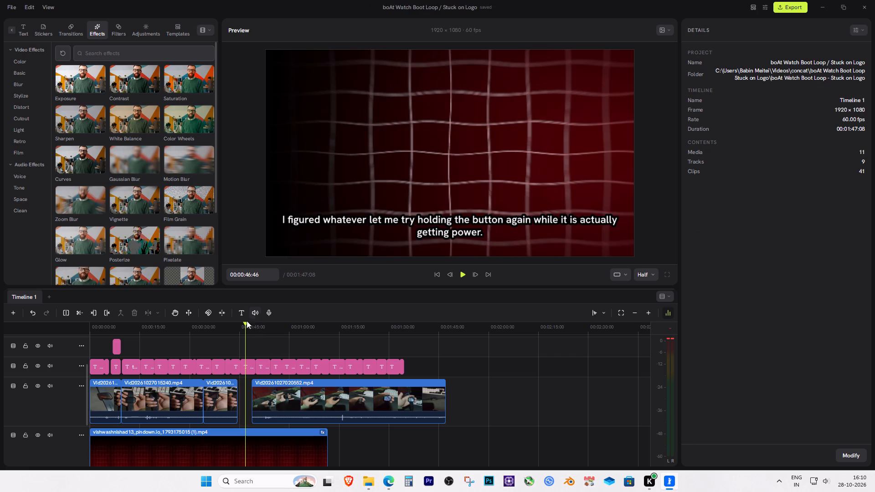
{"action": "left_click_drag", "start_coordinate": [244, 325], "coordinate": [225, 332]}
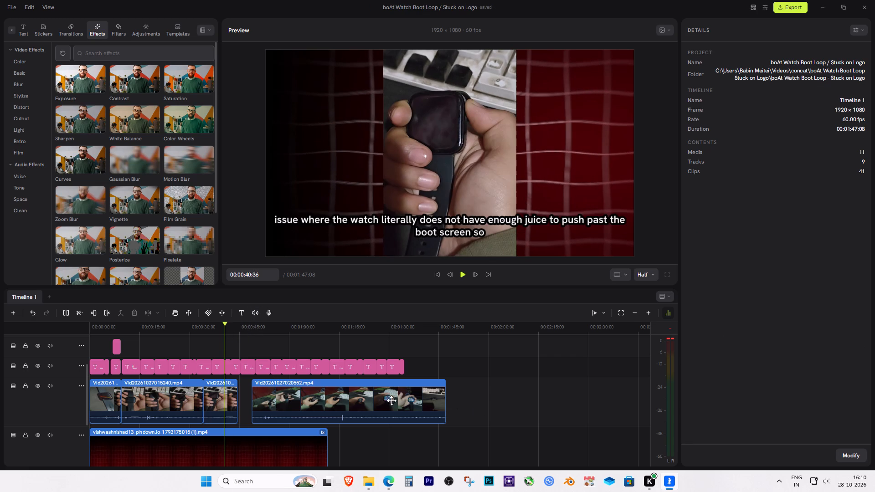
{"action": "left_click_drag", "start_coordinate": [391, 400], "coordinate": [372, 401]}
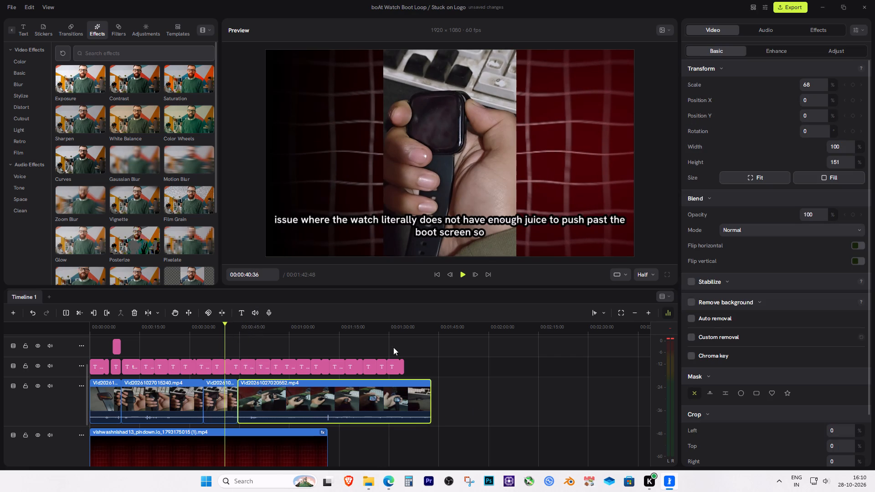
Play the video from about 00:00:42:24 to review how the last clip matches the voiceover and captions.
{"action": "left_click", "coordinate": [335, 337]}
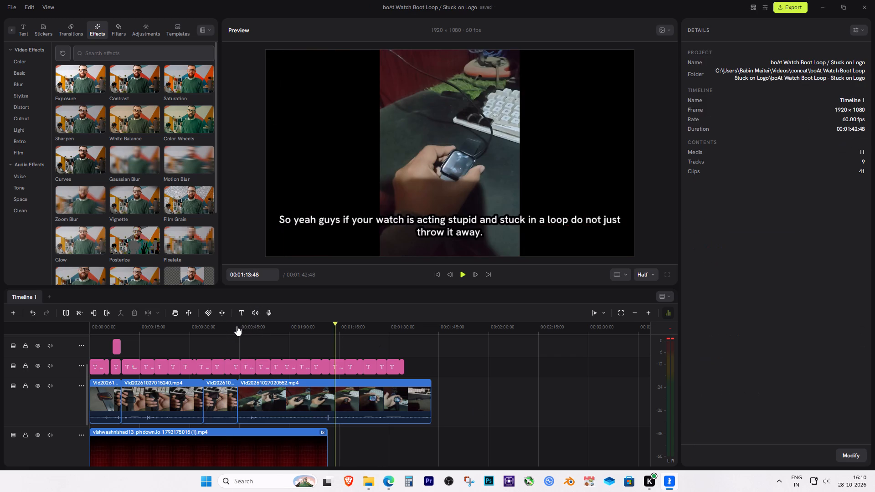
{"action": "left_click", "coordinate": [237, 326]}
{"action": "left_click_drag", "start_coordinate": [236, 327], "coordinate": [231, 330]}
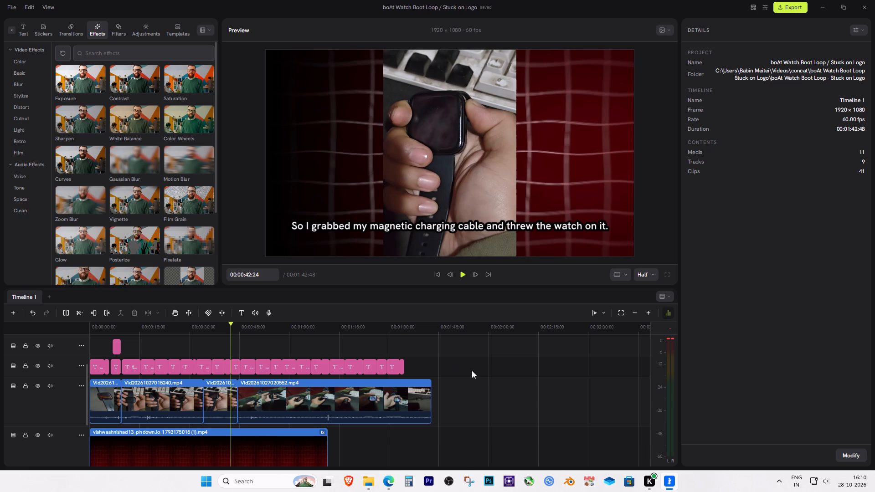
{"action": "key", "text": "space"}
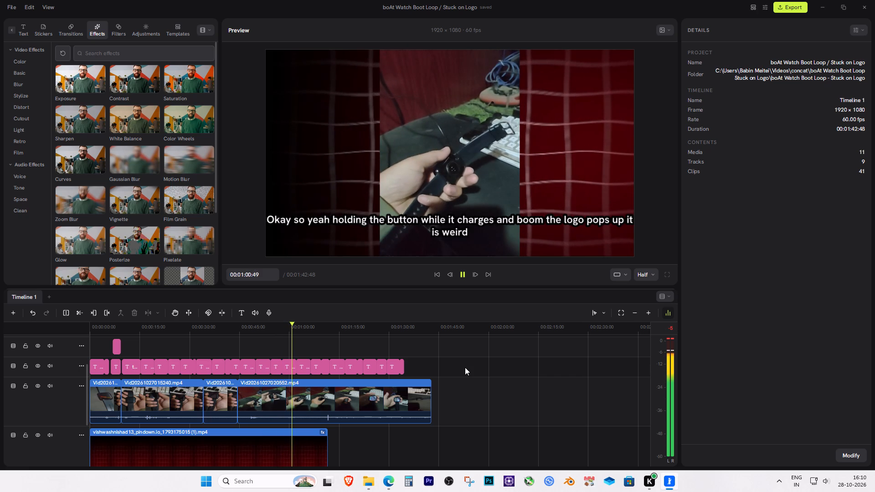
{"action": "key", "text": "space"}
{"action": "key", "text": "space"}
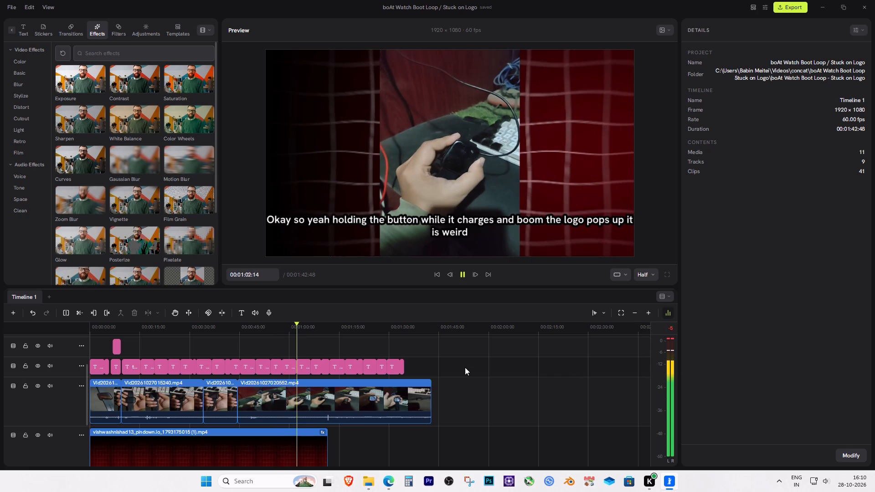
{"action": "key", "text": "space"}
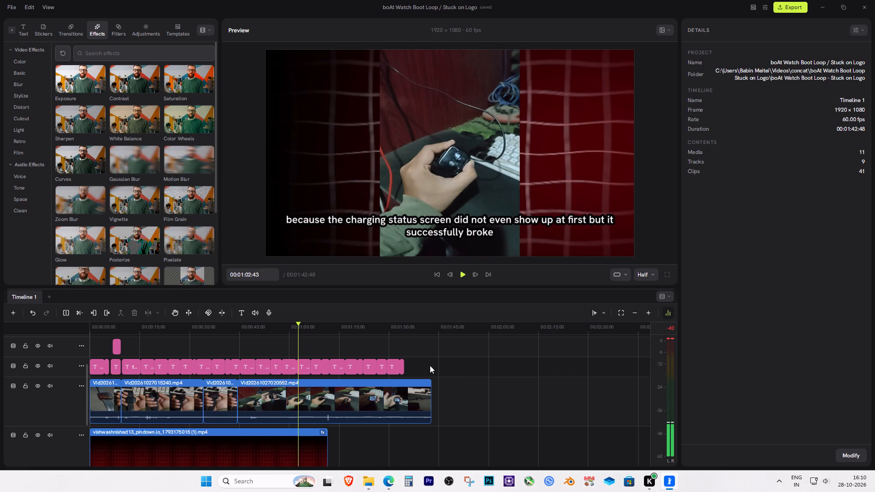
Split the last video clip at about 00:00:47:03, delete its opening part, and move the remainder back against the third clip.
{"action": "left_click_drag", "start_coordinate": [252, 327], "coordinate": [248, 328]}
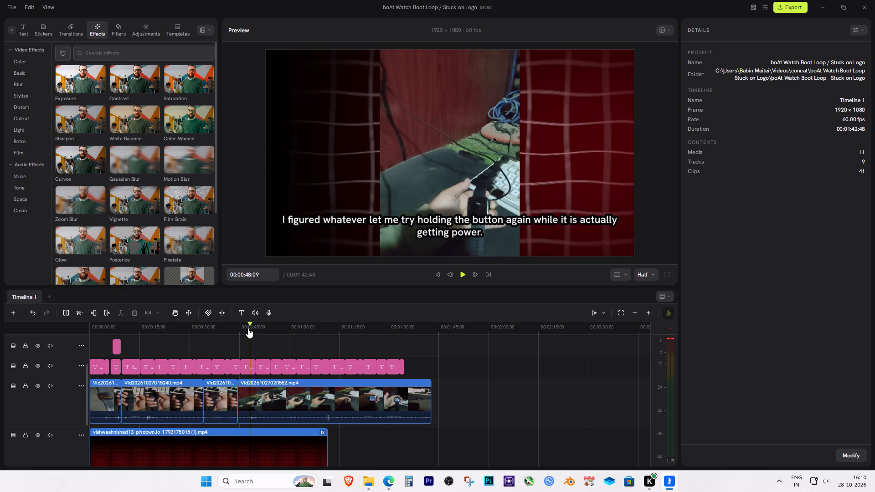
{"action": "left_click_drag", "start_coordinate": [248, 328], "coordinate": [246, 329]}
{"action": "left_click", "coordinate": [251, 394]}
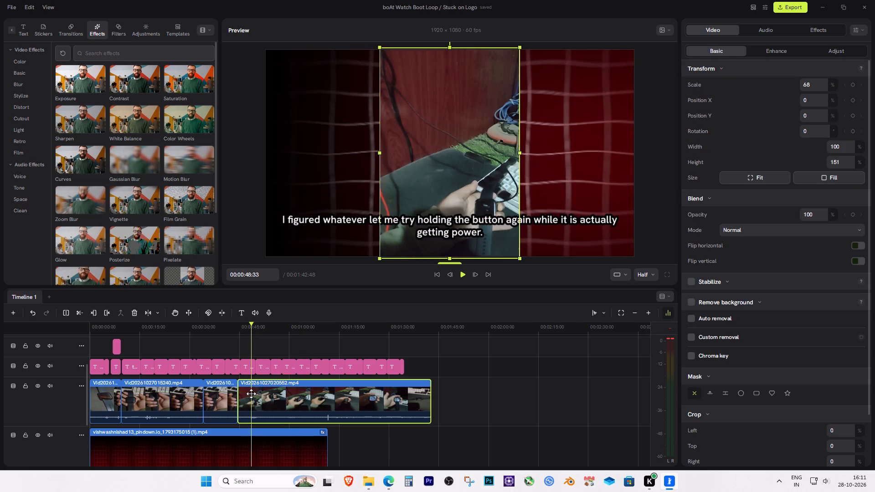
{"action": "key", "text": "s"}
{"action": "left_click", "coordinate": [246, 392]}
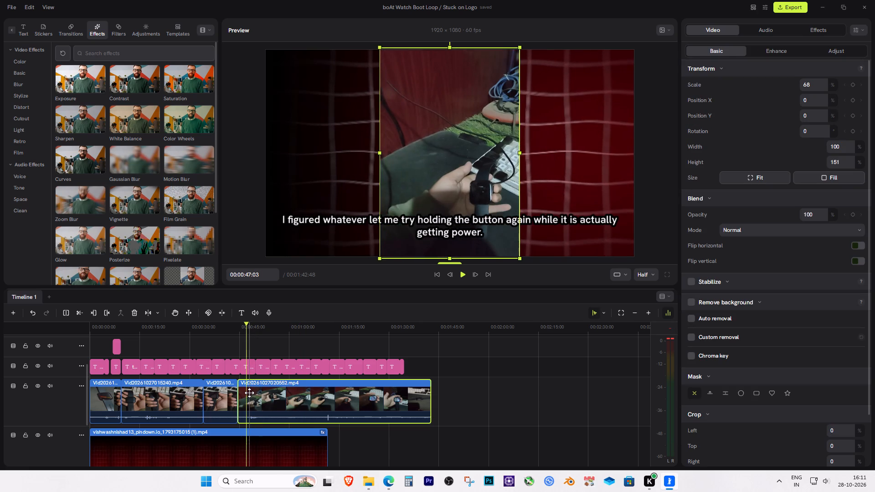
{"action": "key", "text": "b"}
{"action": "left_click", "coordinate": [247, 388]}
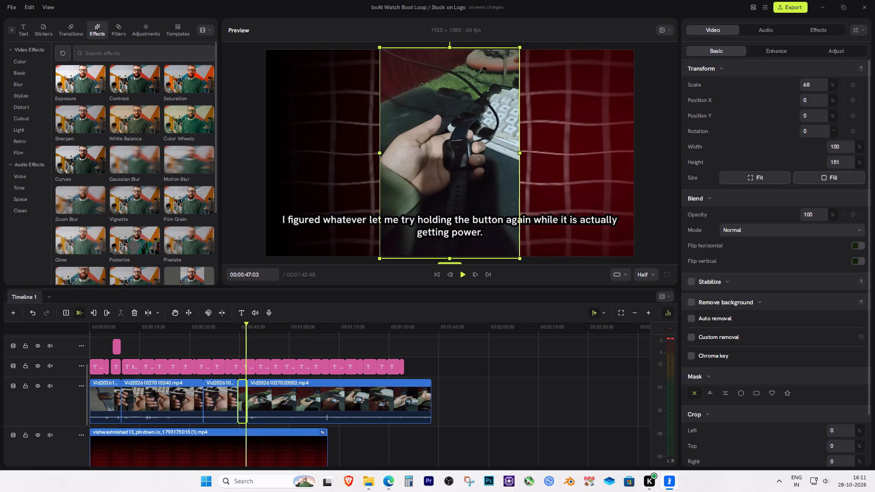
{"action": "key", "text": "b"}
{"action": "key", "text": "Delete"}
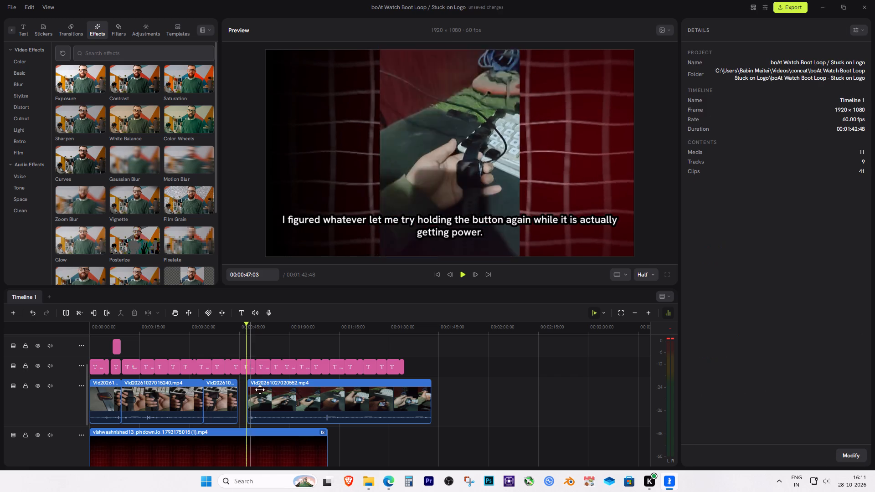
{"action": "left_click_drag", "start_coordinate": [291, 396], "coordinate": [275, 395]}
Play from just before the join between the third and last clips to check the footage against the captions.
{"action": "left_click", "coordinate": [233, 321]}
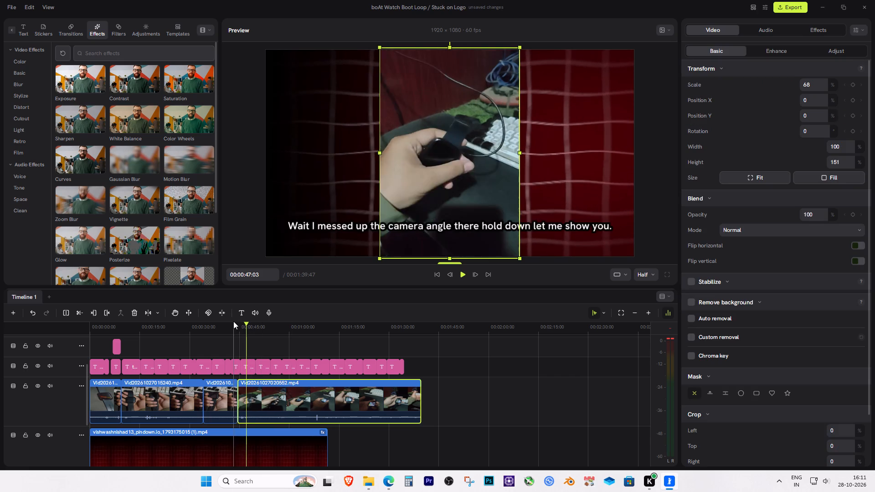
{"action": "left_click", "coordinate": [233, 325]}
{"action": "key", "text": "space"}
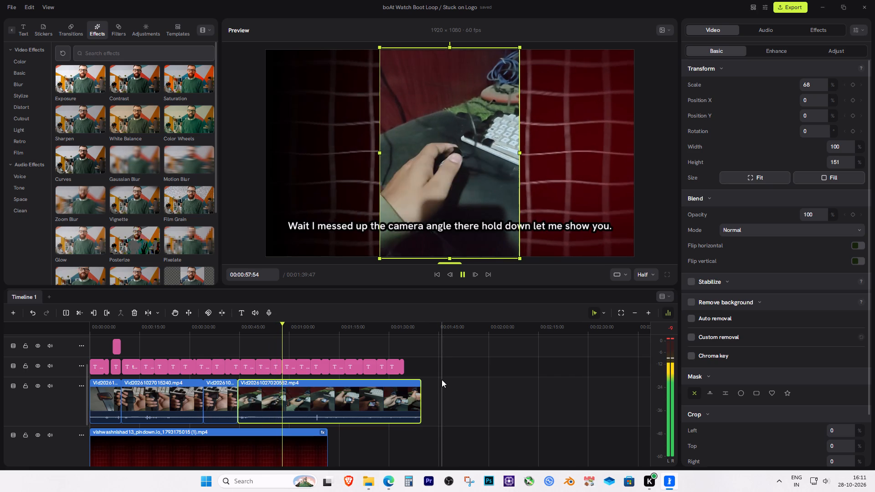
{"action": "key", "text": "space"}
{"action": "key", "text": "space"}
{"action": "key", "text": "space"}
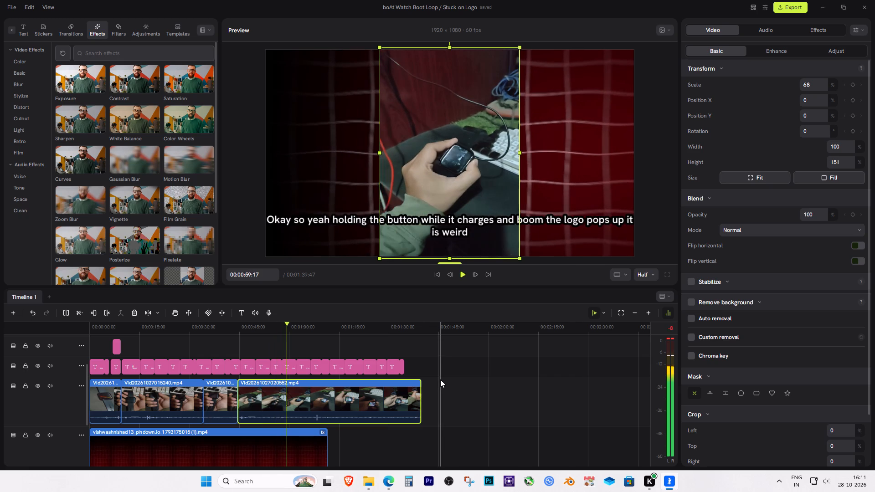
{"action": "key", "text": "space"}
{"action": "key", "text": "space"}
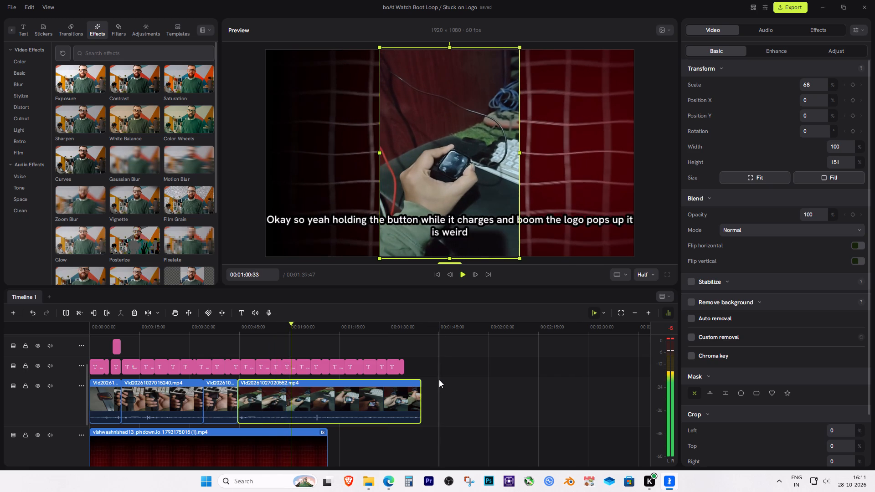
{"action": "key", "text": "space"}
{"action": "key", "text": "space"}
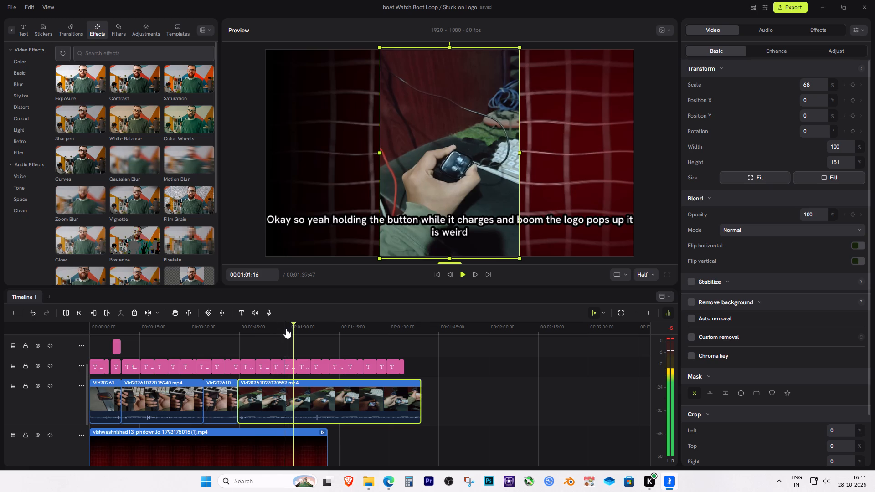
Split the last video clip at about 00:00:49:15, delete its opening part, and move the remainder back against the third clip.
{"action": "left_click_drag", "start_coordinate": [291, 324], "coordinate": [245, 336]}
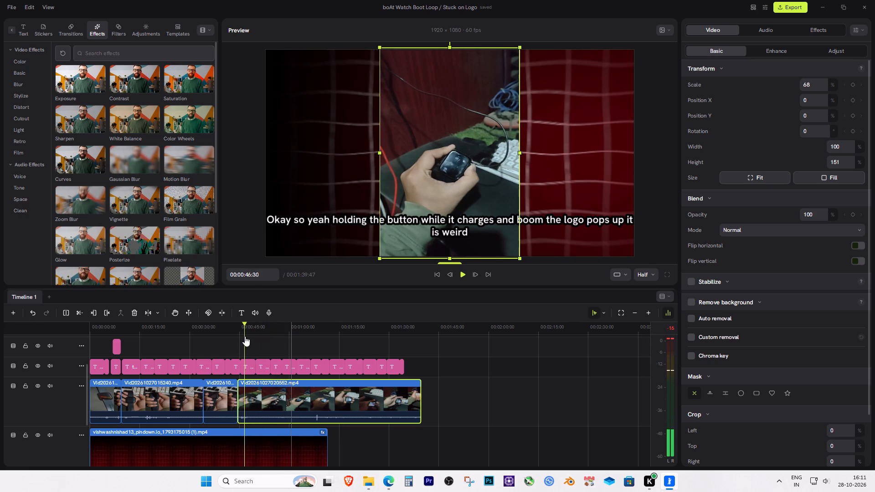
{"action": "left_click_drag", "start_coordinate": [245, 336], "coordinate": [247, 338]}
{"action": "left_click", "coordinate": [253, 400]}
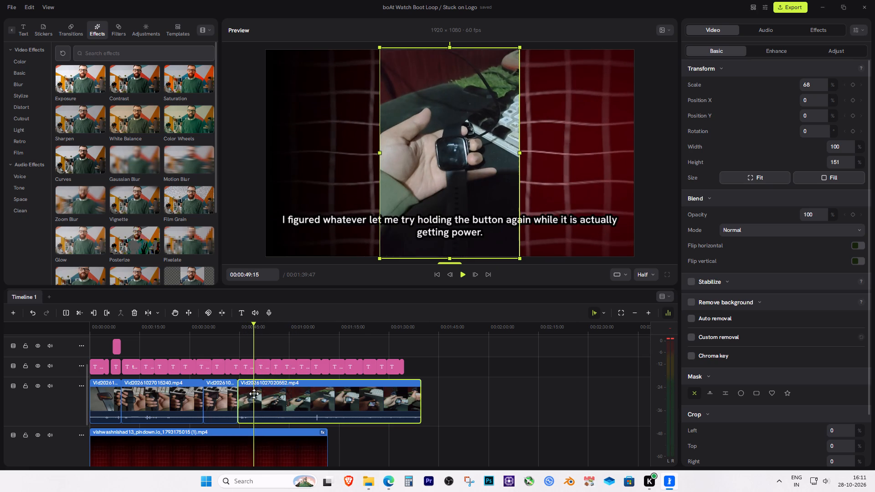
{"action": "key", "text": "b"}
{"action": "left_click", "coordinate": [253, 391]}
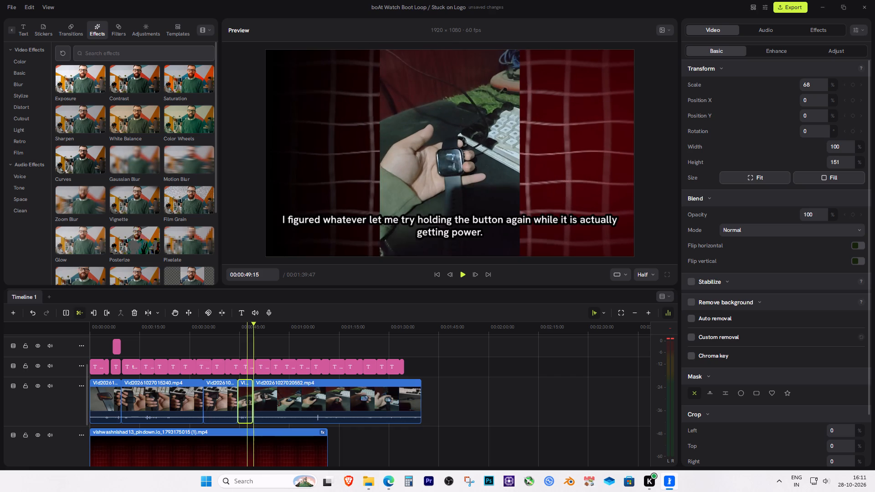
{"action": "key", "text": "Delete"}
{"action": "key", "text": "v"}
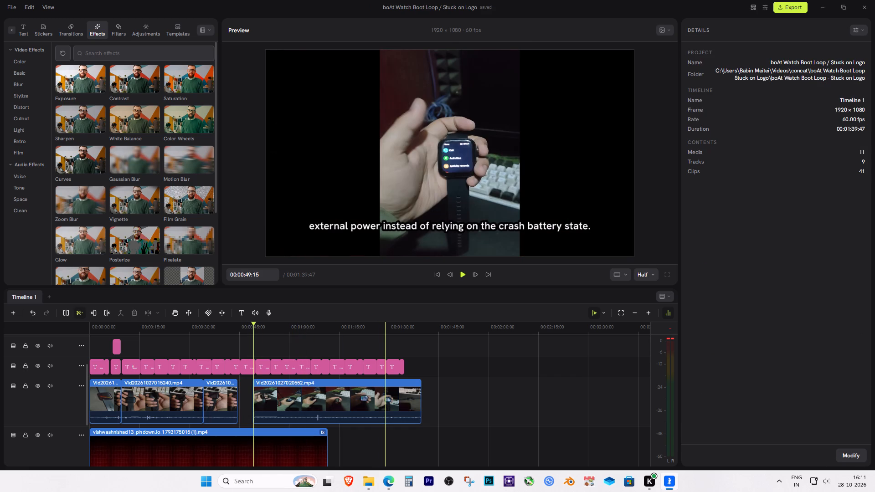
{"action": "key", "text": "v"}
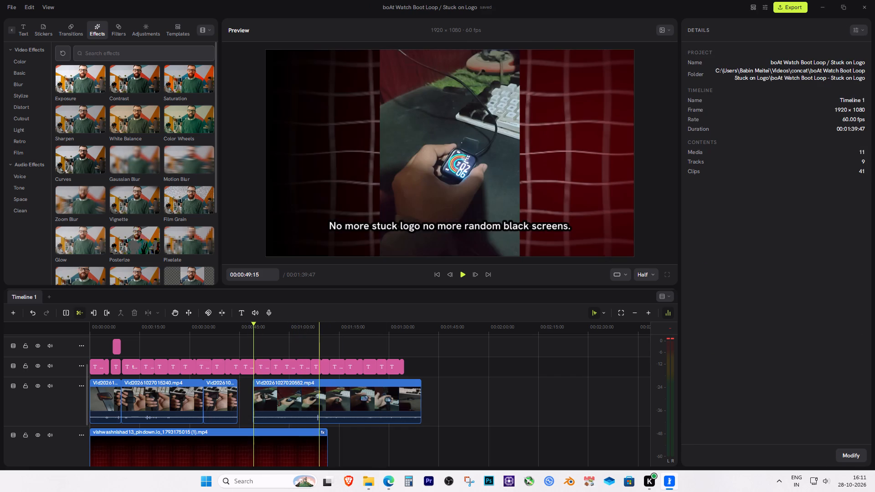
{"action": "key", "text": "b"}
{"action": "left_click", "coordinate": [299, 397]}
{"action": "left_click_drag", "start_coordinate": [334, 400], "coordinate": [310, 399]}
Return to about 00:00:43:20, just before the join with the last clip, to review the new cut.
{"action": "left_click_drag", "start_coordinate": [238, 326], "coordinate": [238, 326]}
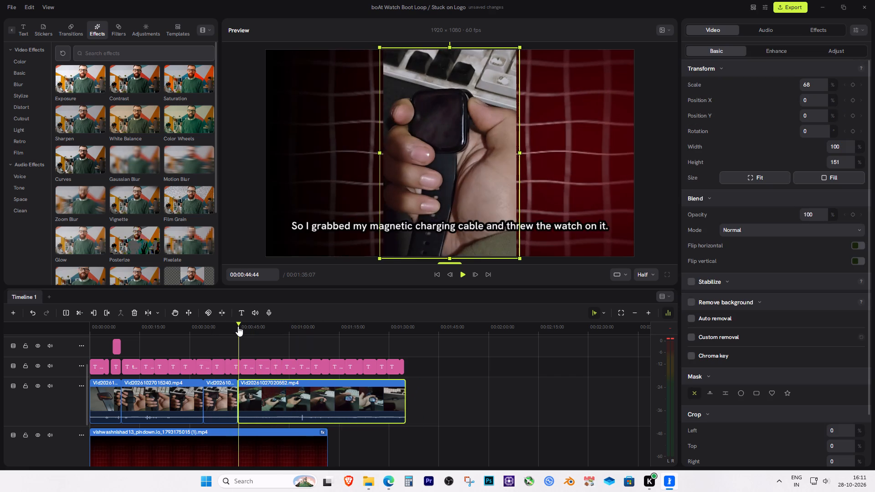
{"action": "left_click_drag", "start_coordinate": [238, 326], "coordinate": [234, 330]}
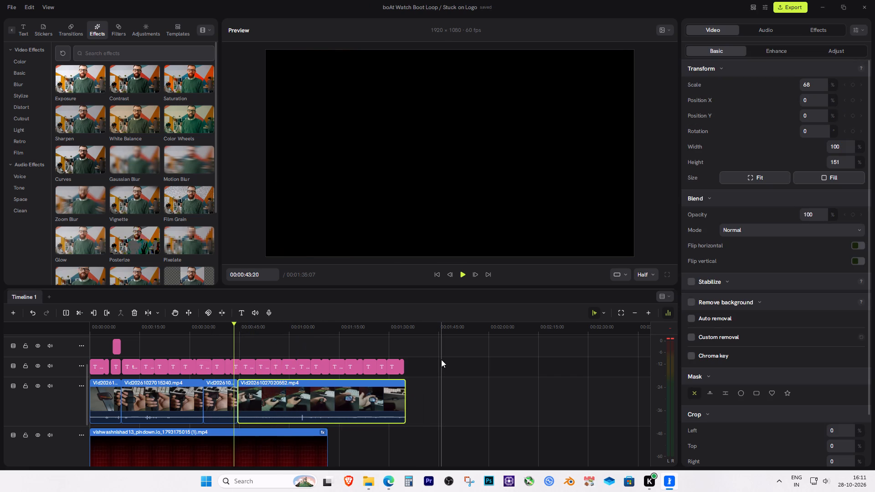
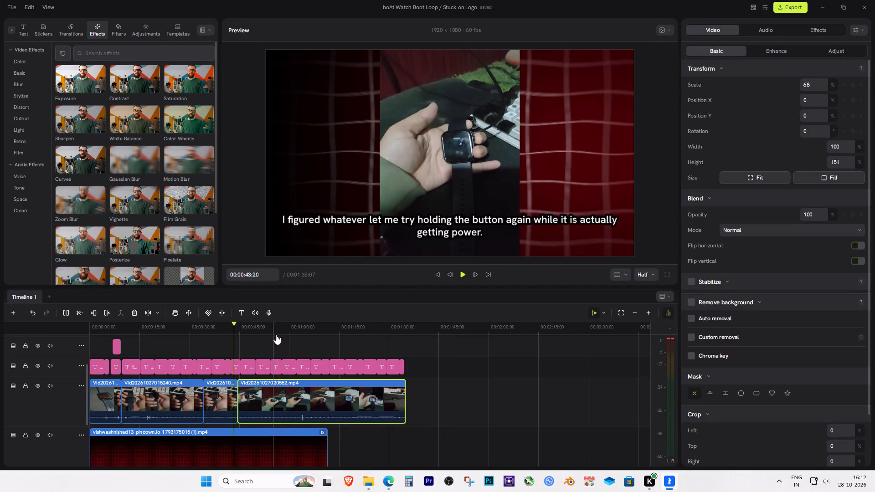
Return to about 00:00:41:17, ahead of the join between the third and last video clips.
{"action": "left_click_drag", "start_coordinate": [234, 326], "coordinate": [228, 329]}
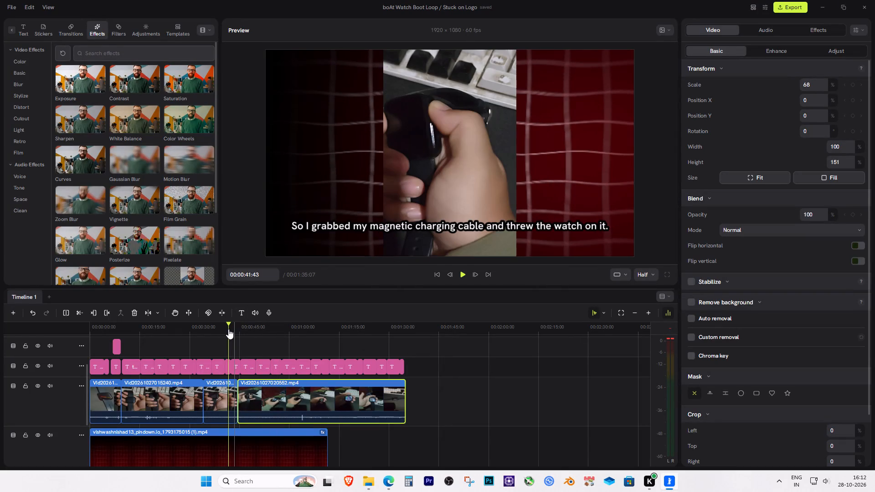
{"action": "left_click_drag", "start_coordinate": [228, 329], "coordinate": [228, 329]}
{"action": "left_click", "coordinate": [242, 347]}
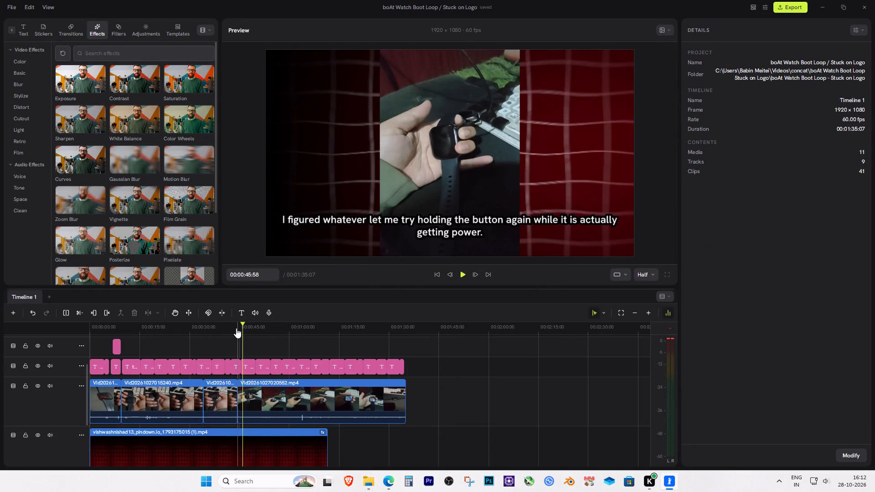
{"action": "left_click_drag", "start_coordinate": [236, 328], "coordinate": [227, 328]}
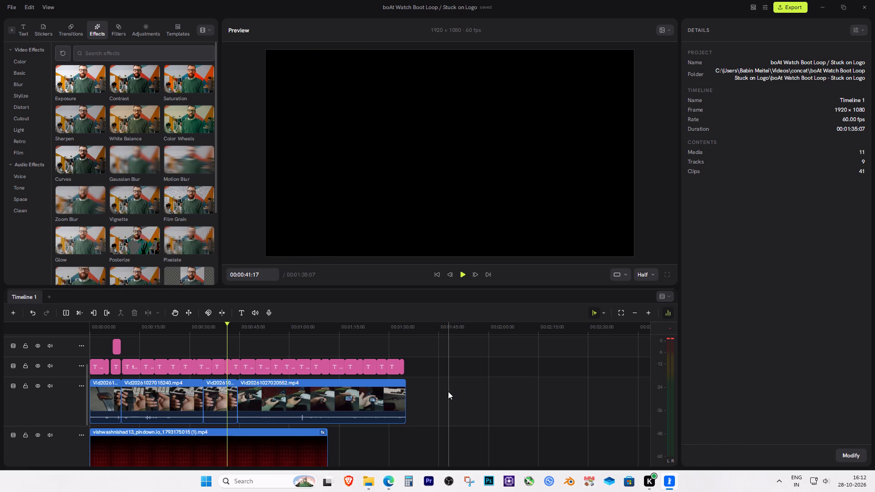
Save the project.
{"action": "left_click", "coordinate": [15, 7]}
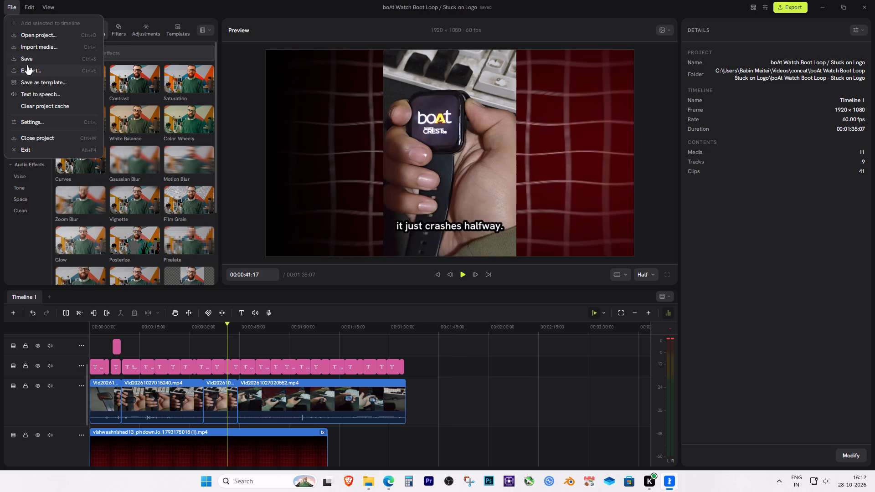
{"action": "left_click", "coordinate": [30, 60]}
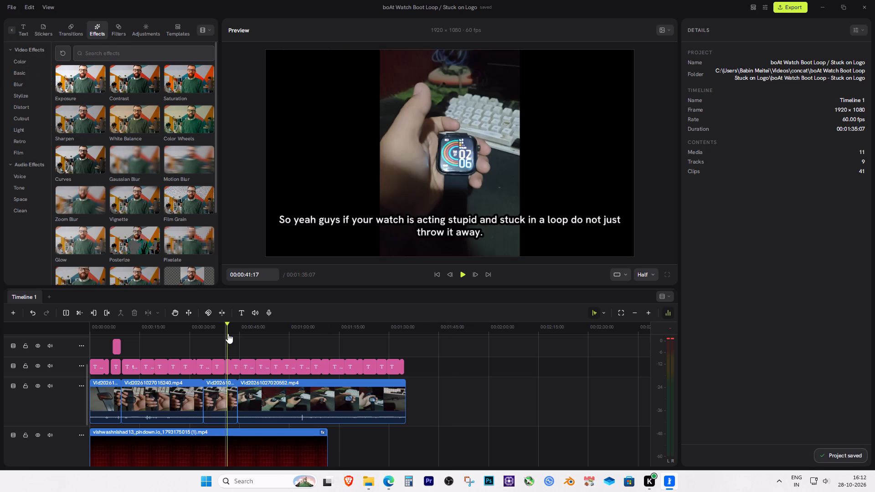
Play from 00:00:41:17 across the join into the last clip, and recheck the cut against the captions and voiceover.
{"action": "key", "text": "space"}
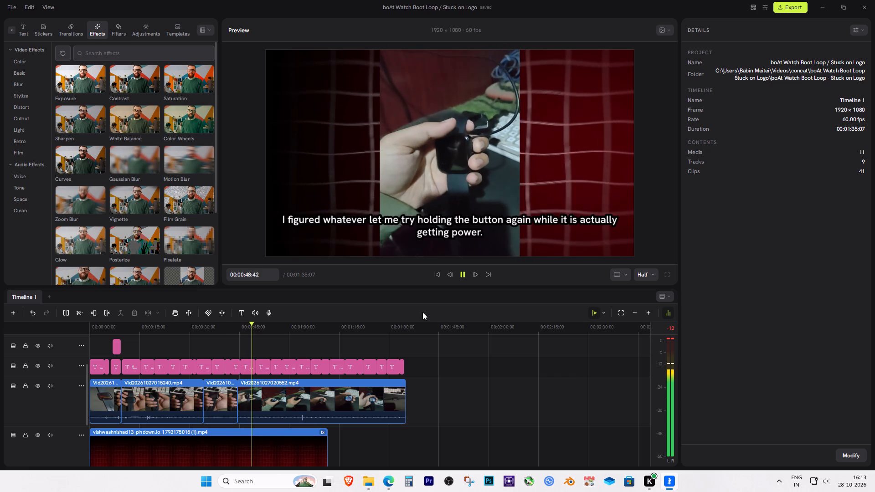
{"action": "key", "text": "space"}
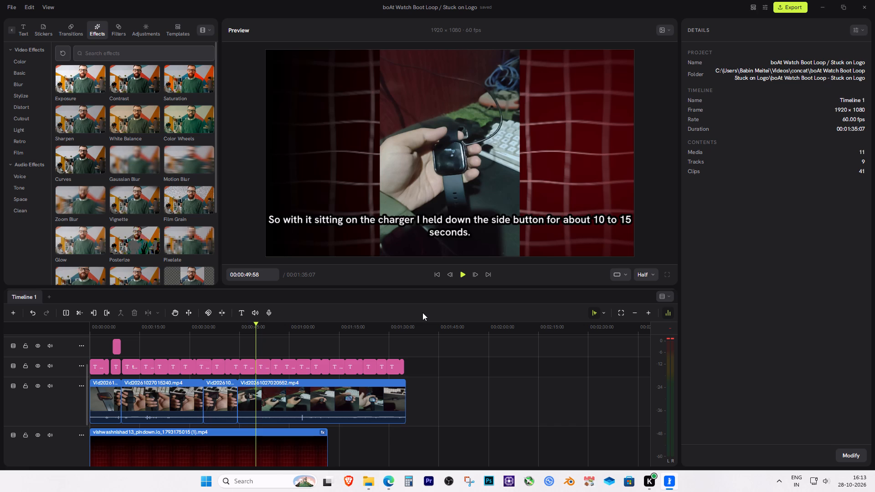
{"action": "left_click", "coordinate": [238, 328]}
{"action": "left_click", "coordinate": [238, 328]}
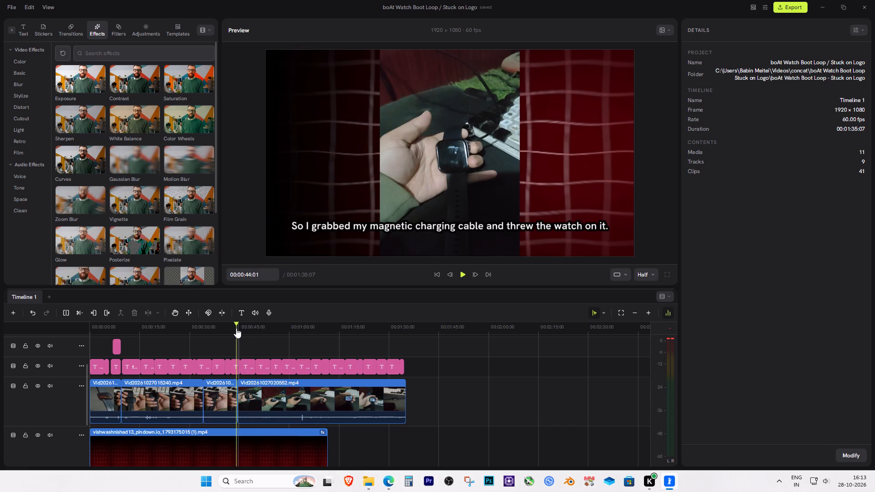
{"action": "scroll", "coordinate": [457, 364], "scroll_direction": "down", "scroll_amount": 2}
{"action": "scroll", "coordinate": [464, 365], "scroll_direction": "up", "scroll_amount": 1}
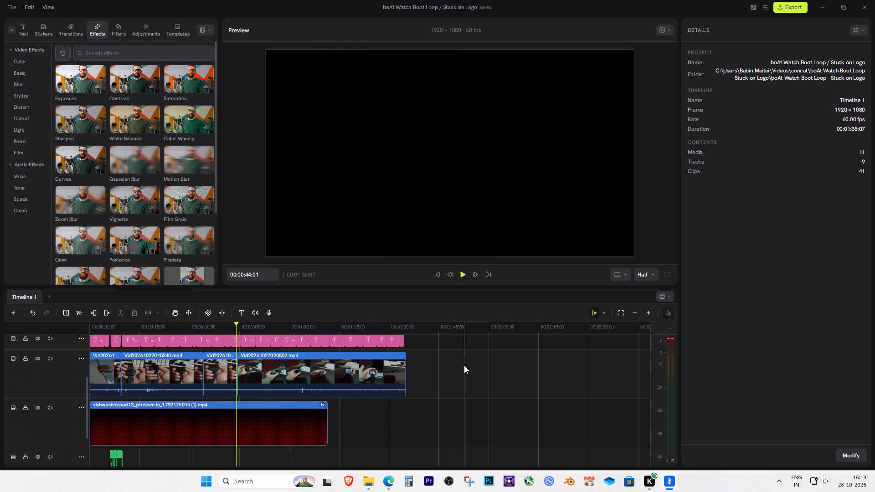
{"action": "key", "text": "space"}
{"action": "key", "text": "space"}
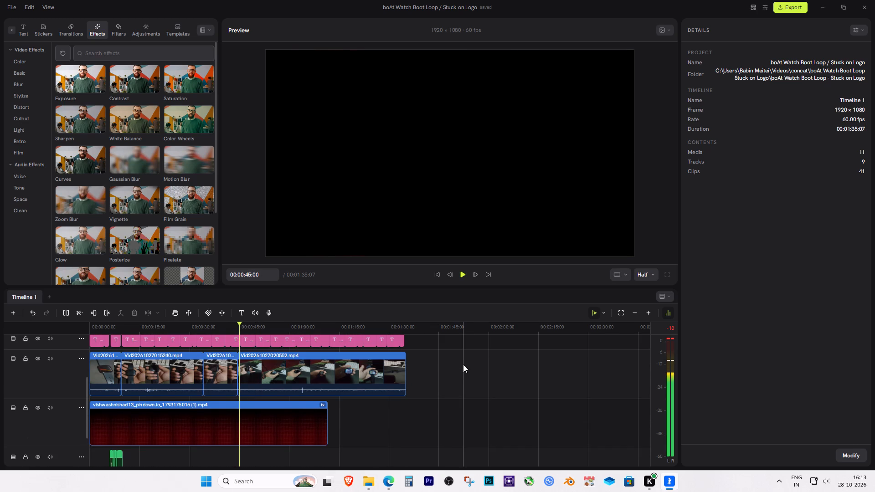
{"action": "left_click_drag", "start_coordinate": [237, 329], "coordinate": [233, 331]}
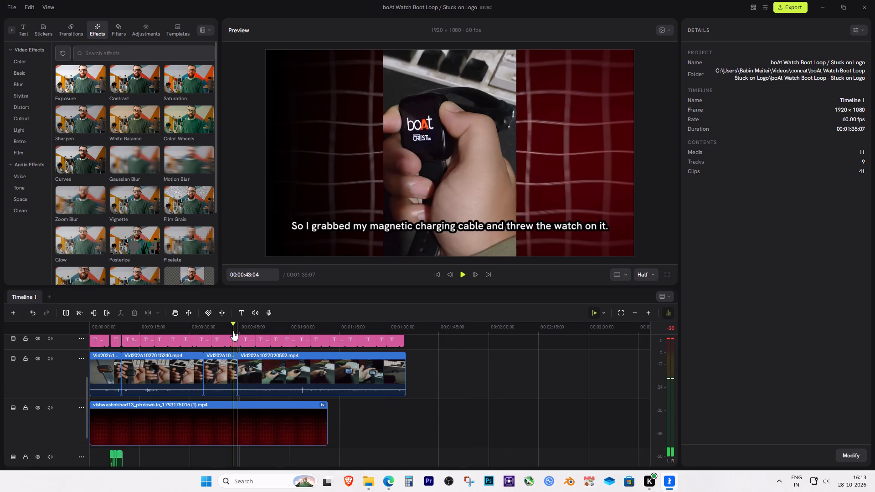
{"action": "scroll", "coordinate": [437, 381], "scroll_direction": "down", "scroll_amount": 6}
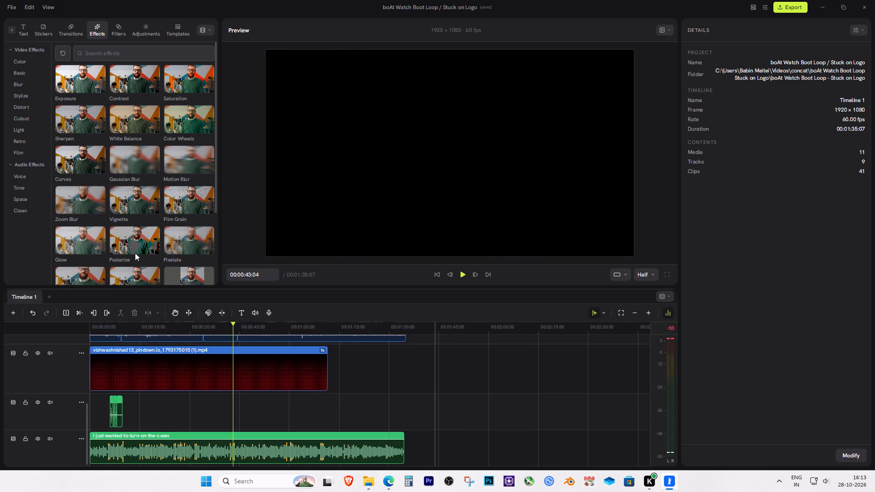
Save the project again.
{"action": "left_click", "coordinate": [17, 6]}
{"action": "left_click", "coordinate": [34, 58]}
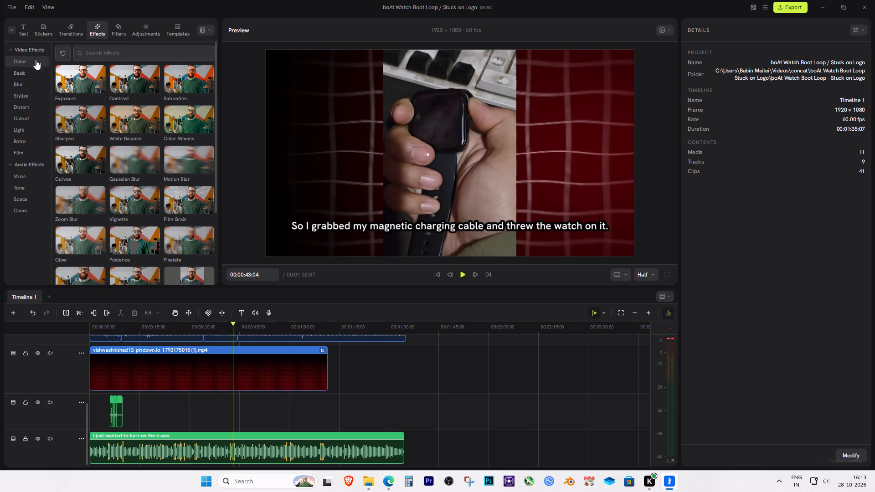
Play from about 00:00:43:04 to 00:01:00:28, pausing to compare the last clip's footage with the captions.
{"action": "scroll", "coordinate": [336, 375], "scroll_direction": "up", "scroll_amount": 3}
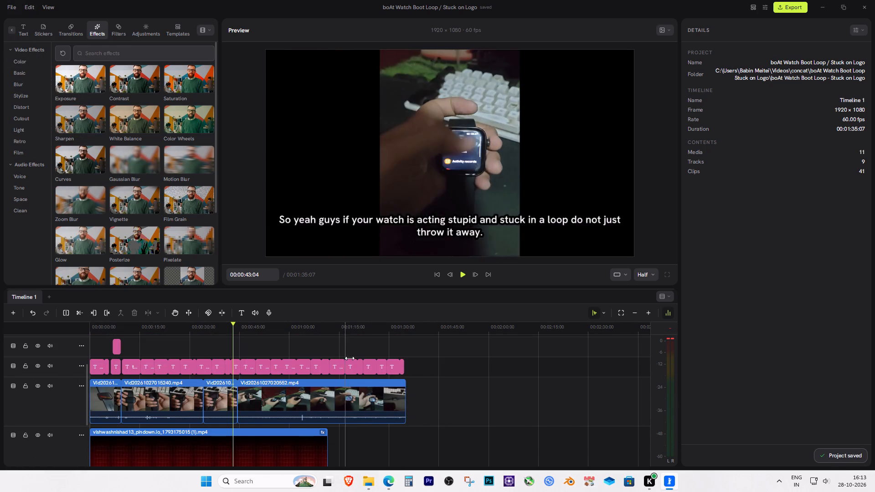
{"action": "key", "text": "space"}
{"action": "key", "text": "space"}
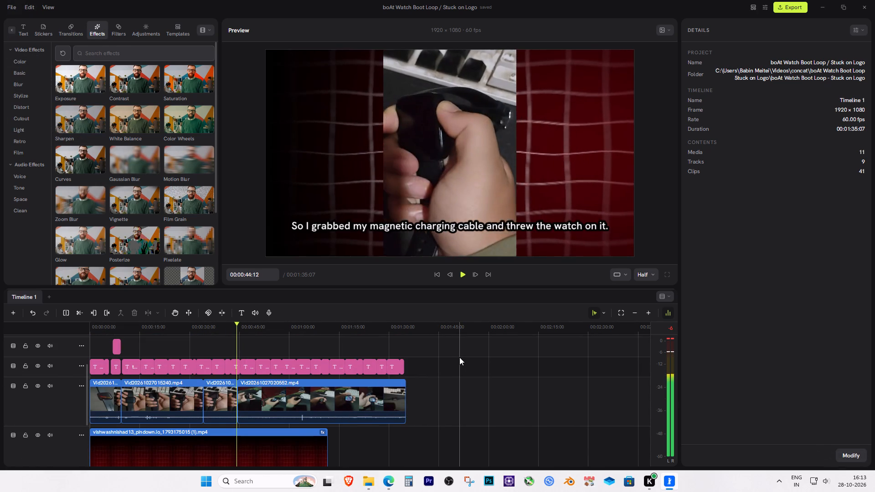
{"action": "key", "text": "space"}
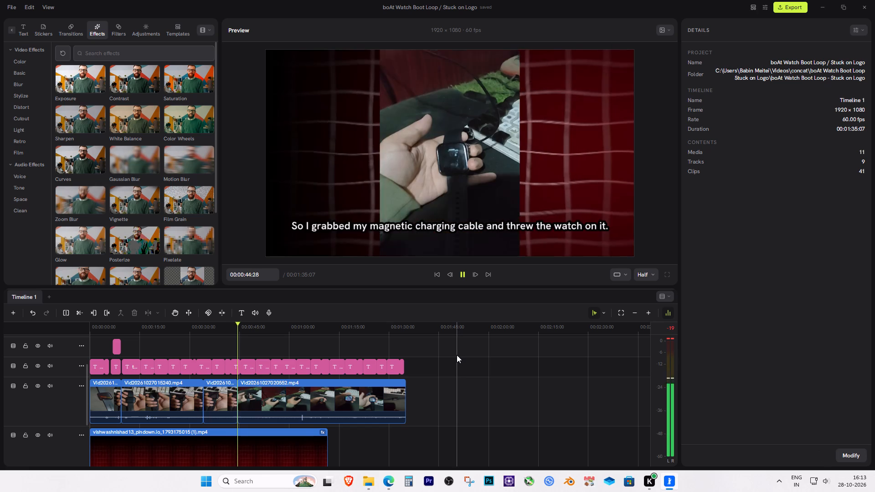
{"action": "key", "text": "space"}
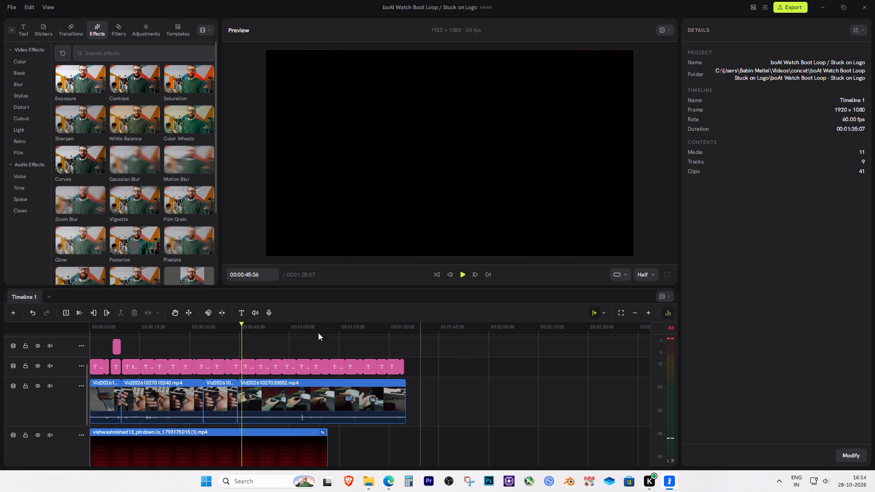
{"action": "left_click", "coordinate": [235, 325]}
{"action": "key", "text": "space"}
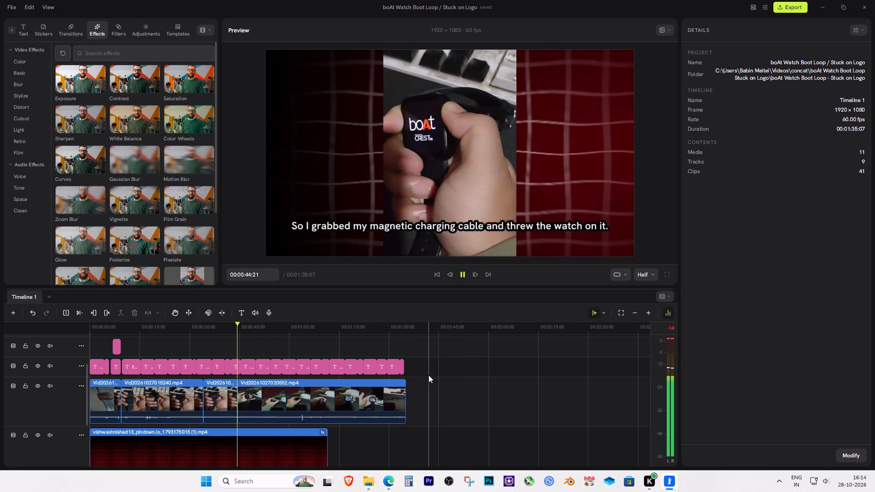
{"action": "key", "text": "space"}
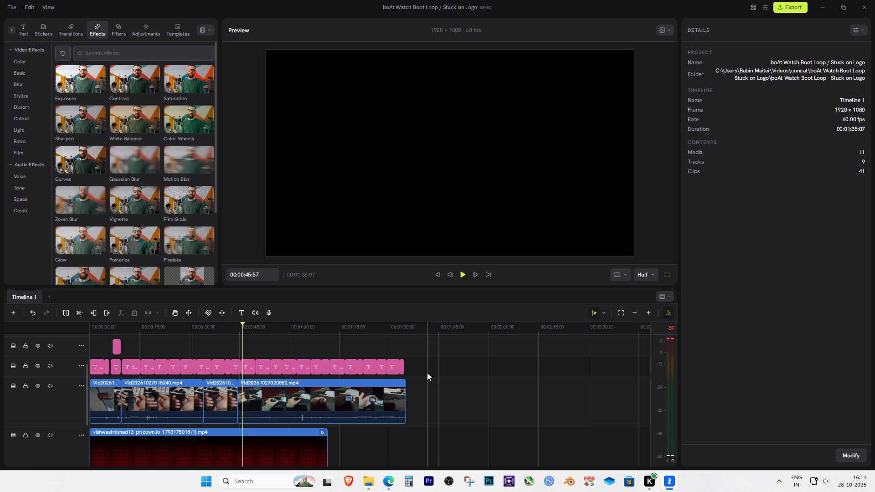
{"action": "key", "text": "space"}
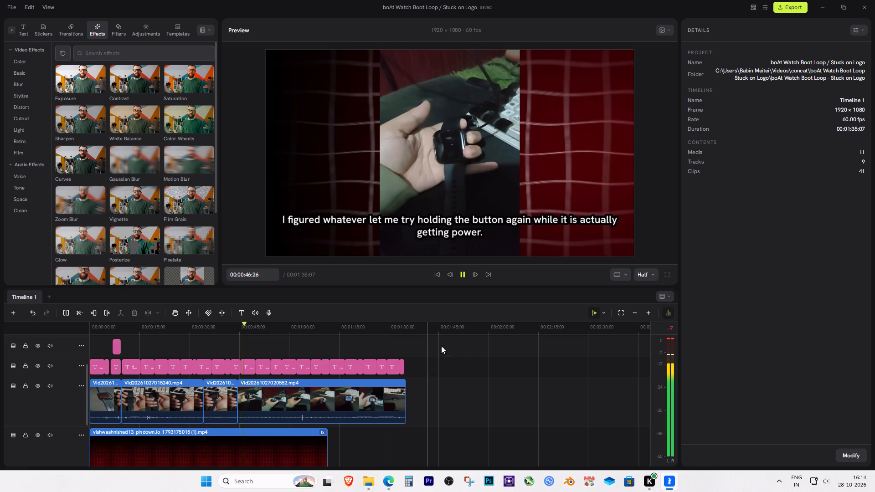
{"action": "key", "text": "space"}
{"action": "key", "text": "space"}
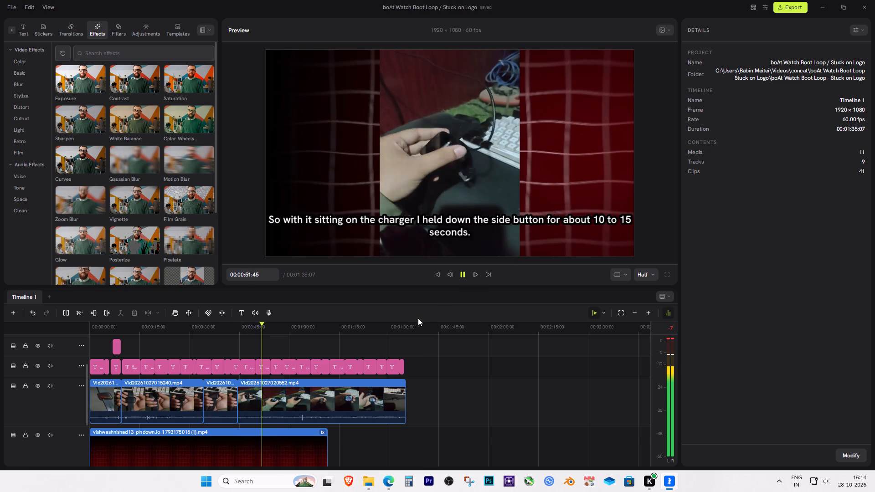
{"action": "key", "text": "space"}
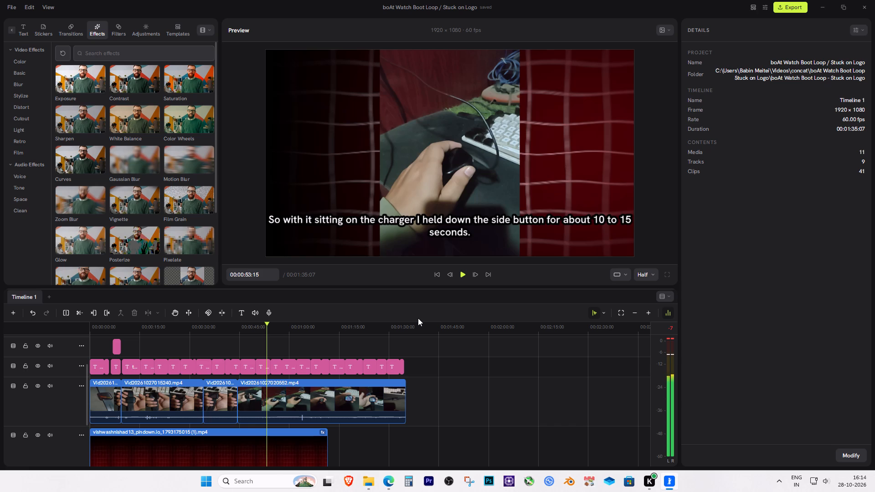
{"action": "key", "text": "space"}
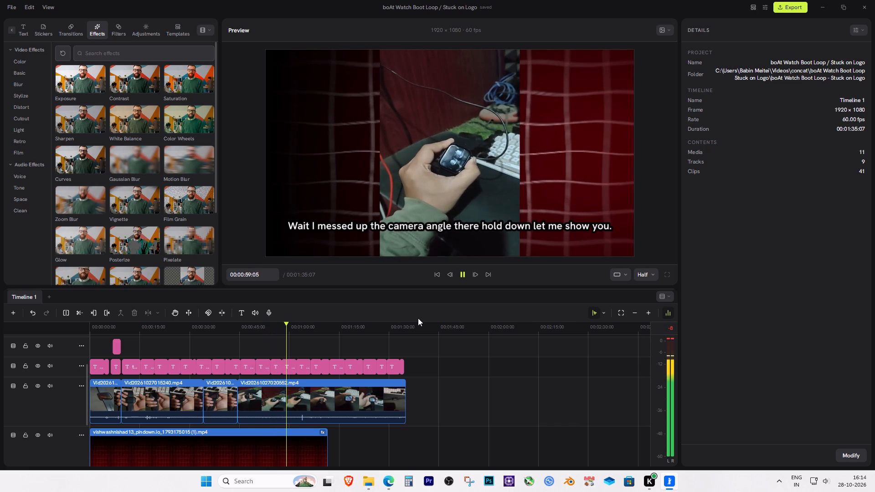
{"action": "key", "text": "space"}
{"action": "key", "text": "space"}
{"action": "key", "text": "space"}
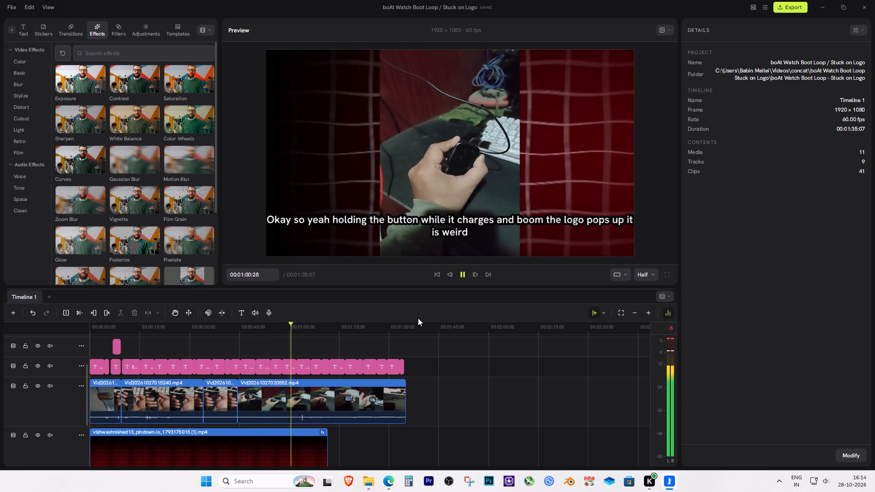
Review the last clip between about 00:00:50:04 and 00:00:54:45 to locate a cut point near the "Wait I messed up the camera angle" caption.
{"action": "scroll", "coordinate": [485, 430], "scroll_direction": "down", "scroll_amount": 5}
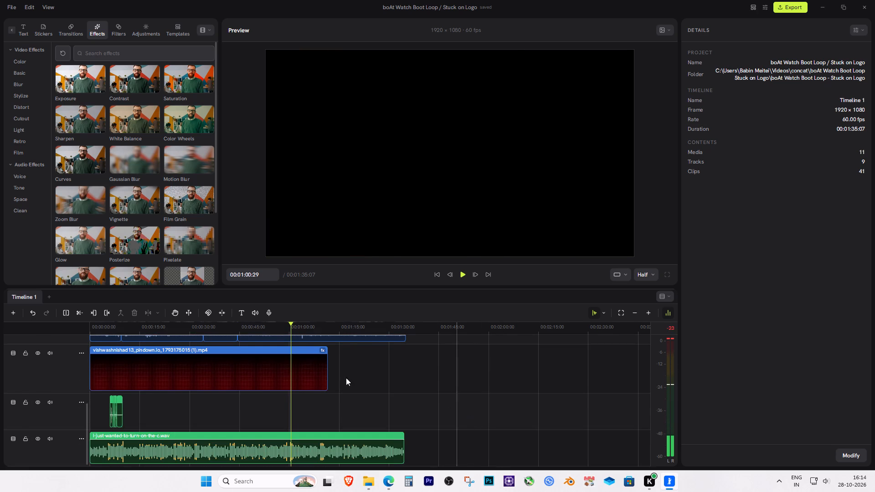
{"action": "left_click_drag", "start_coordinate": [291, 323], "coordinate": [284, 324]}
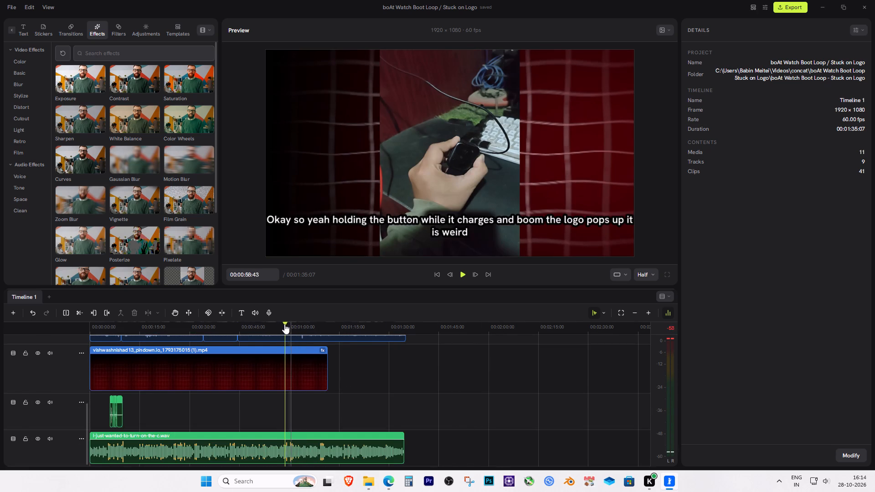
{"action": "left_click_drag", "start_coordinate": [284, 324], "coordinate": [282, 325]}
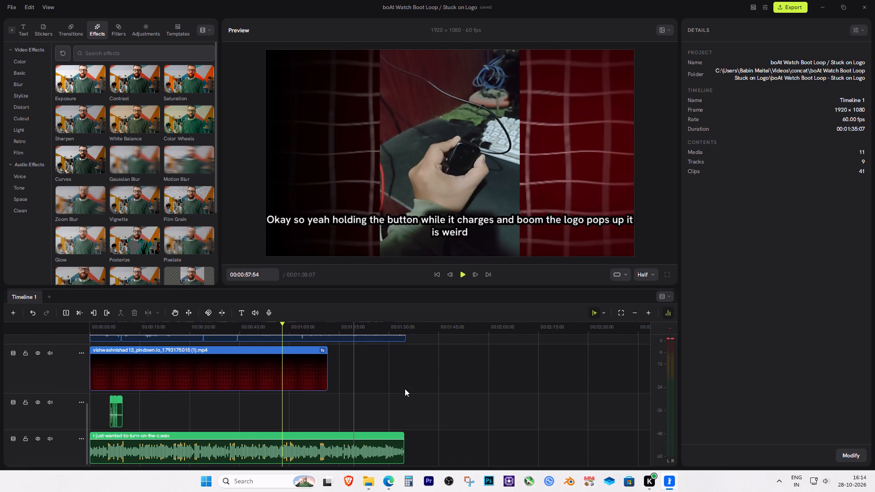
{"action": "scroll", "coordinate": [405, 389], "scroll_direction": "up", "scroll_amount": 3}
{"action": "left_click", "coordinate": [266, 327]}
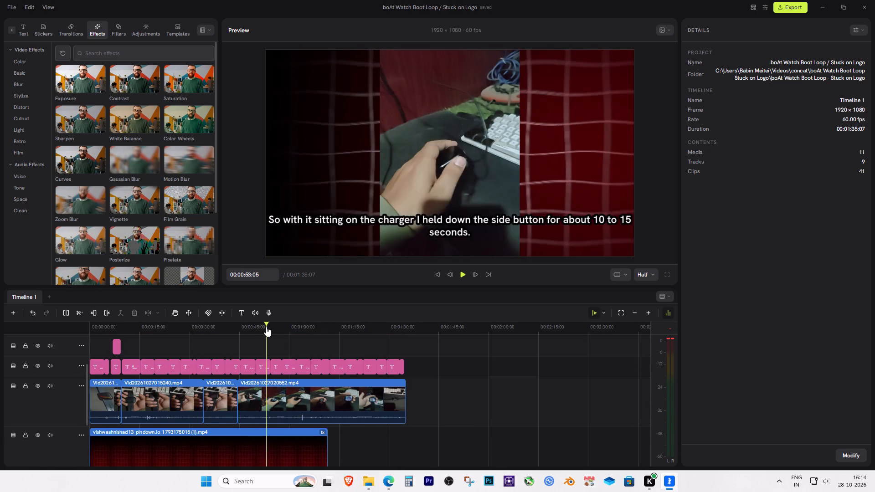
{"action": "key", "text": "space"}
{"action": "key", "text": "space"}
{"action": "key", "text": "space"}
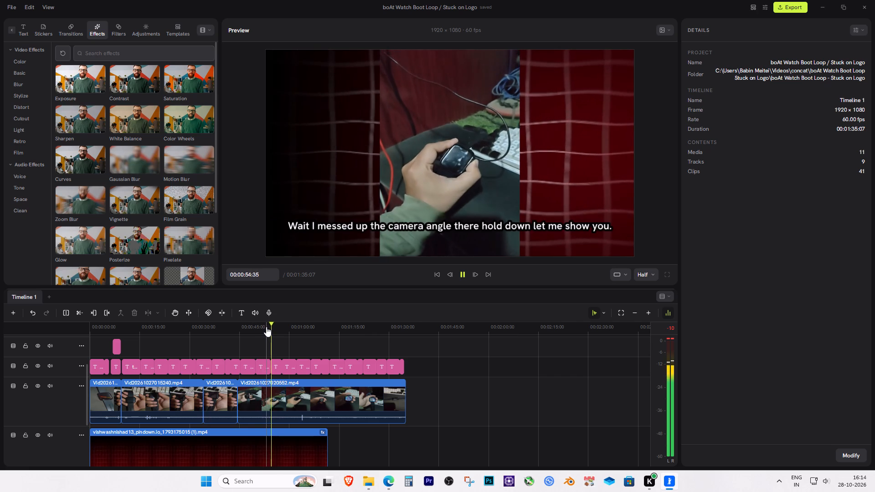
{"action": "key", "text": "space"}
{"action": "left_click", "coordinate": [256, 328]}
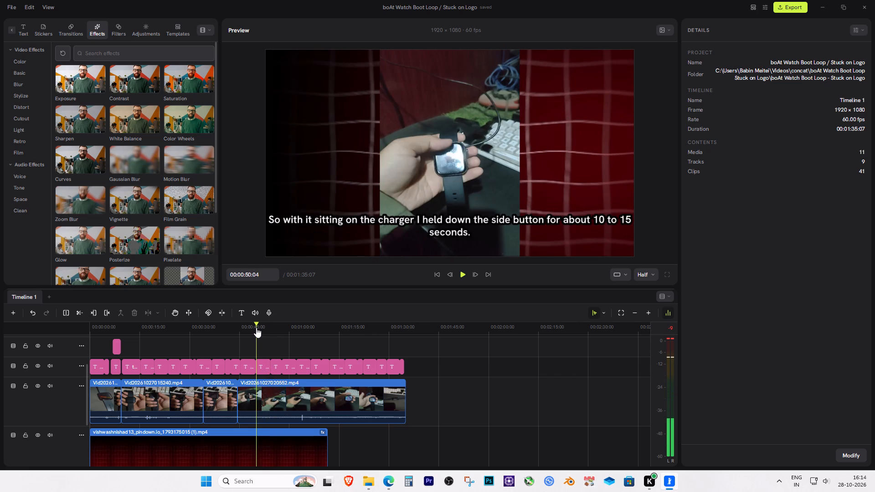
{"action": "key", "text": "space"}
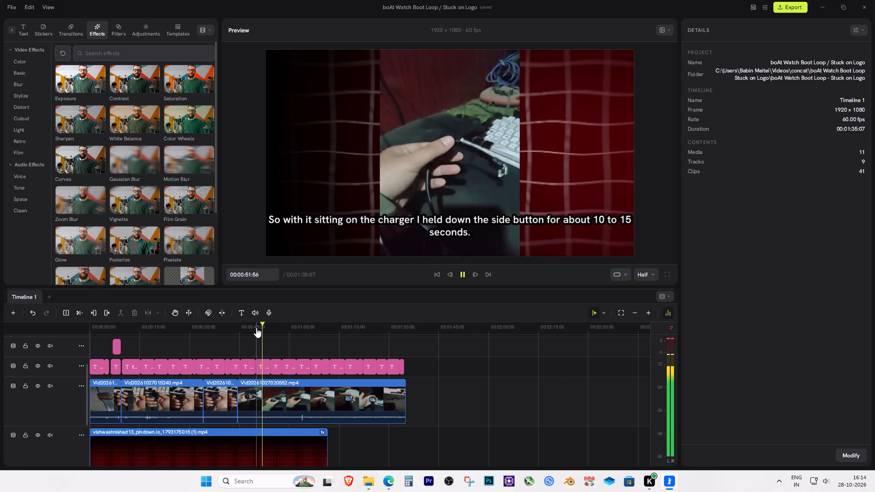
{"action": "key", "text": "space"}
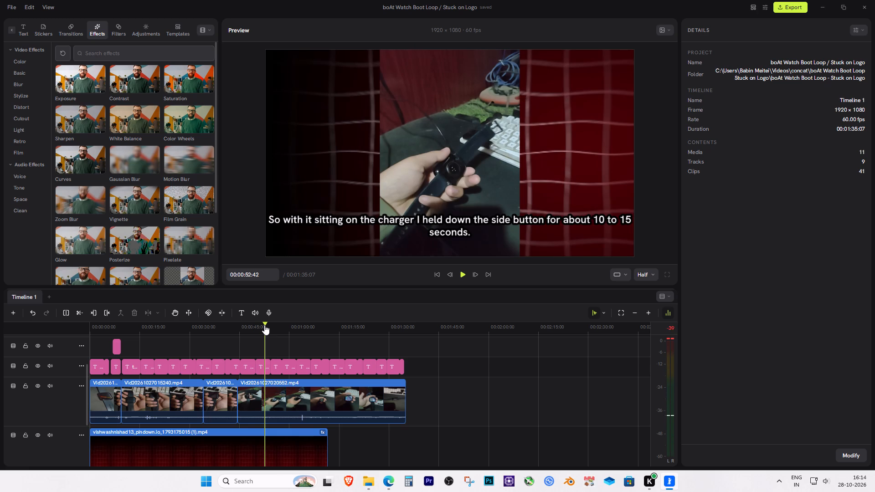
{"action": "key", "text": "space"}
{"action": "key", "text": "space"}
{"action": "key", "text": "space"}
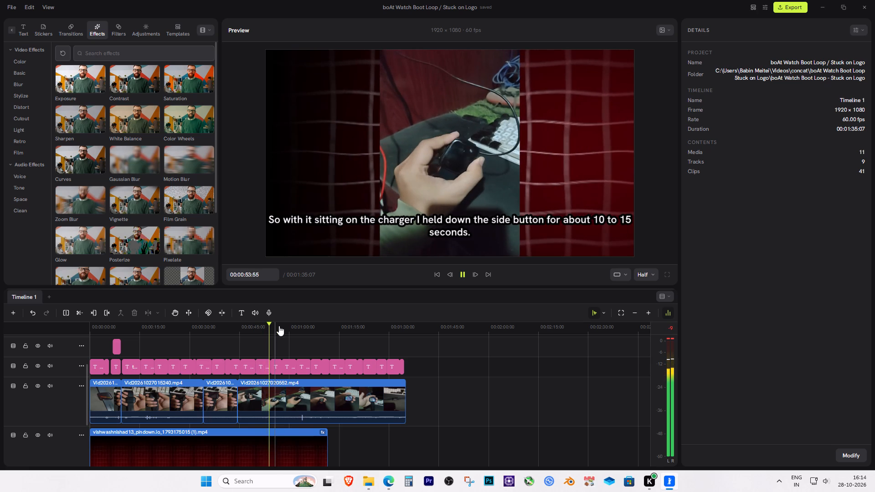
{"action": "key", "text": "space"}
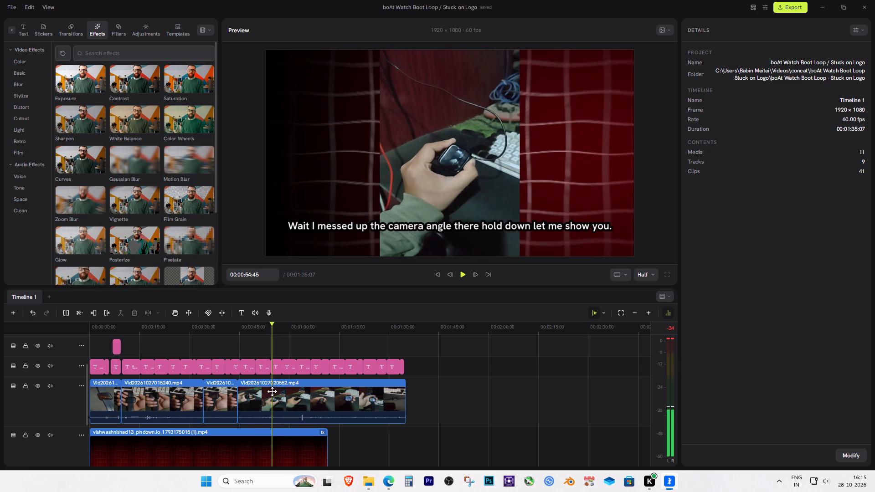
Split the last Vid20261027020552.mp4 clip at 00:00:54:45, at the "Wait I messed up the camera angle" caption.
{"action": "key", "text": "s"}
{"action": "key", "text": "c"}
{"action": "key", "text": "v"}
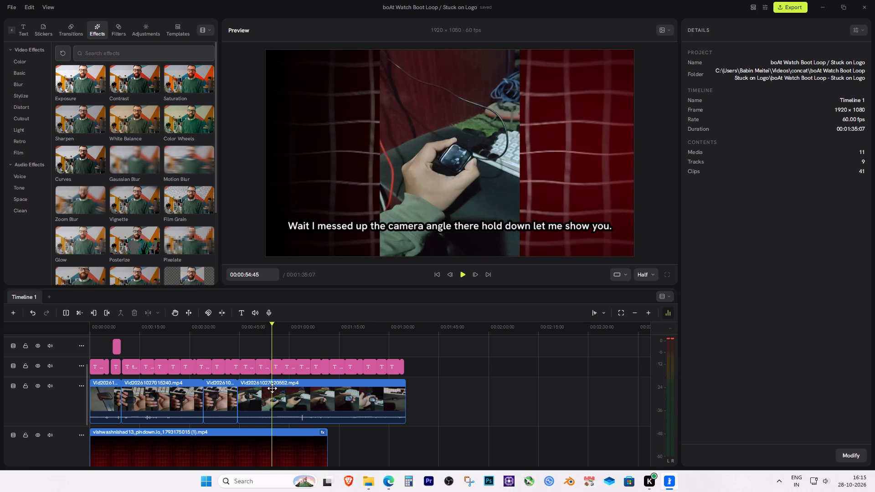
{"action": "key", "text": "b"}
{"action": "left_click", "coordinate": [272, 388]}
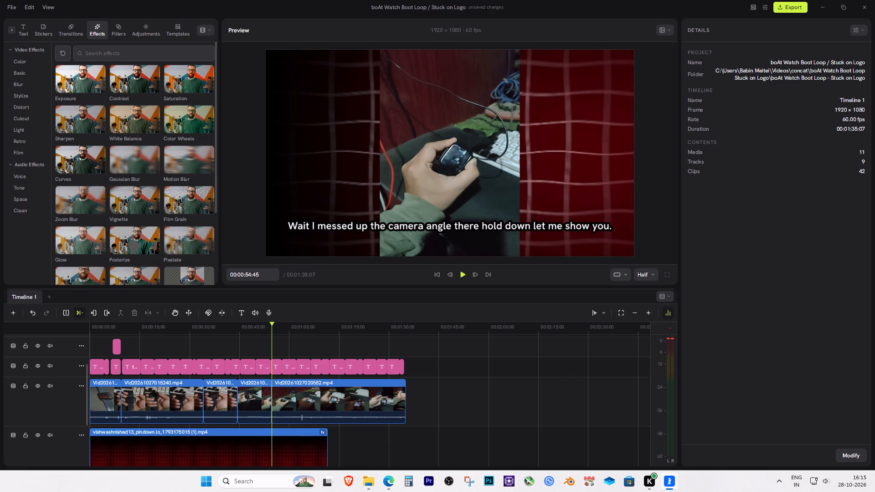
Play on from 00:00:54:45 and split the last clip again at about 00:01:02:17, near the "because the charging status screen" caption.
{"action": "key", "text": "space"}
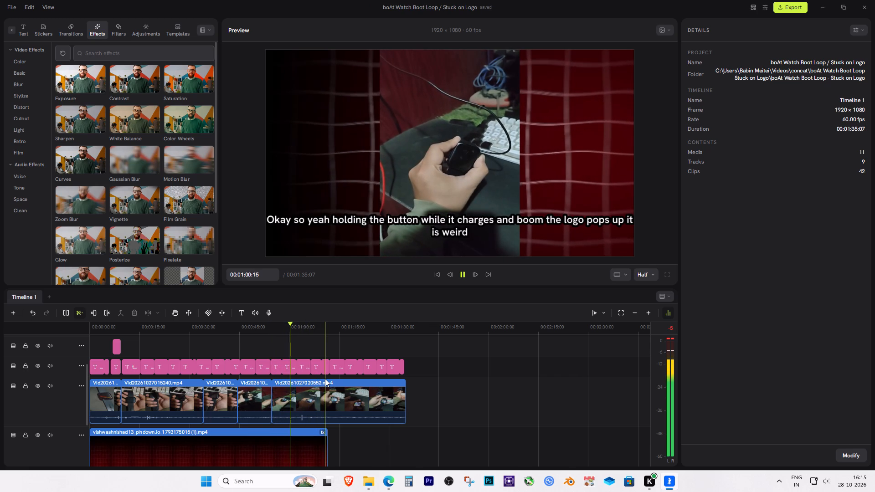
{"action": "key", "text": "space"}
{"action": "key", "text": "space"}
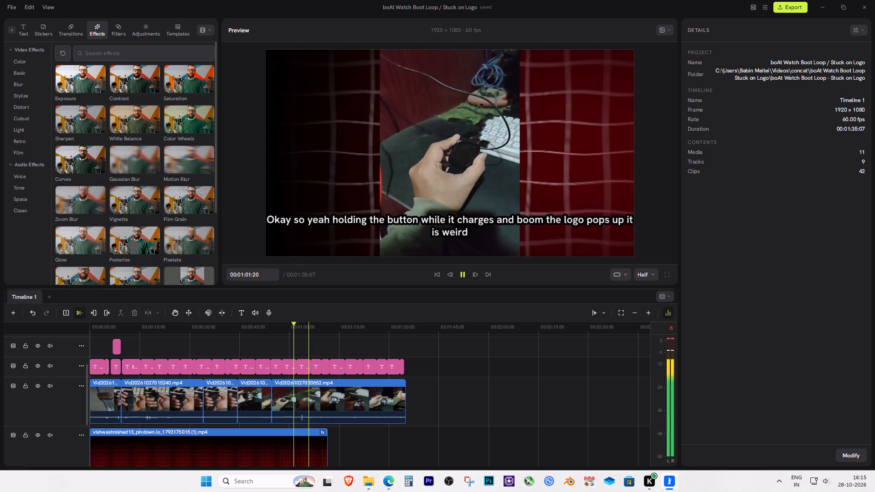
{"action": "key", "text": "space"}
{"action": "key", "text": "space"}
{"action": "key", "text": "space"}
{"action": "left_click", "coordinate": [297, 389]}
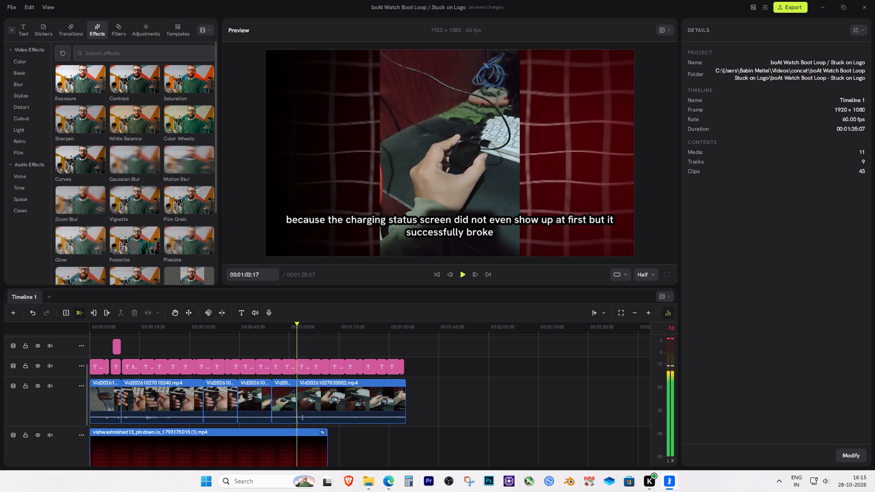
{"action": "key", "text": "b"}
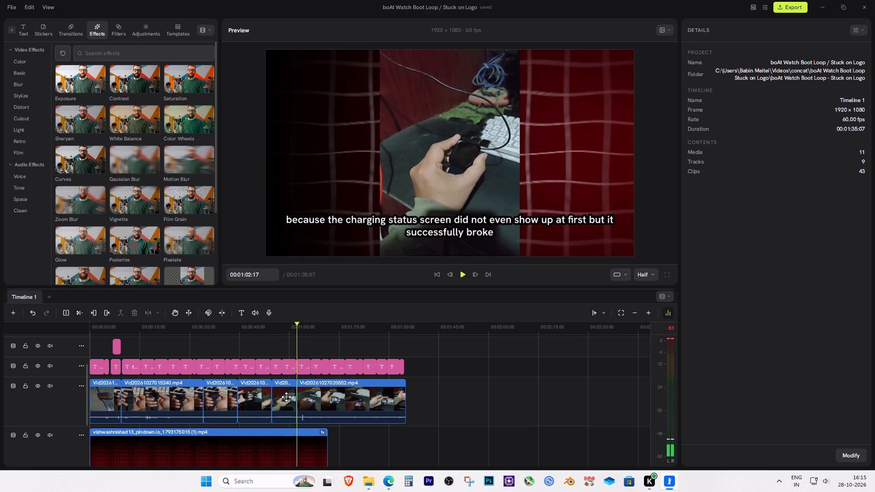
Delete the segment between the two cuts and move the remaining last clip back to start at 00:00:54:45, closing the gap.
{"action": "left_click", "coordinate": [284, 396]}
{"action": "key", "text": "Delete"}
{"action": "left_click_drag", "start_coordinate": [359, 399], "coordinate": [356, 399]}
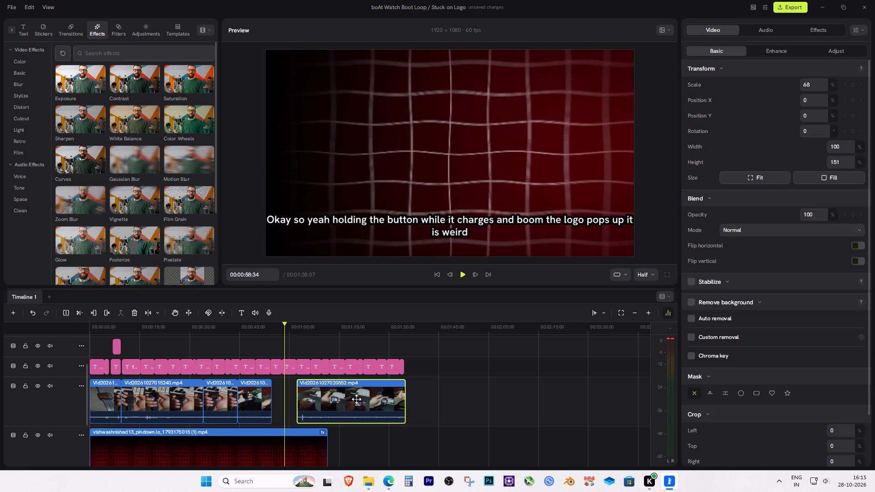
{"action": "left_click_drag", "start_coordinate": [356, 399], "coordinate": [325, 397]}
Play from about 00:00:53:46 across the new join to 00:01:00:09, pausing to check the footage against the captions and voiceover.
{"action": "left_click", "coordinate": [268, 331]}
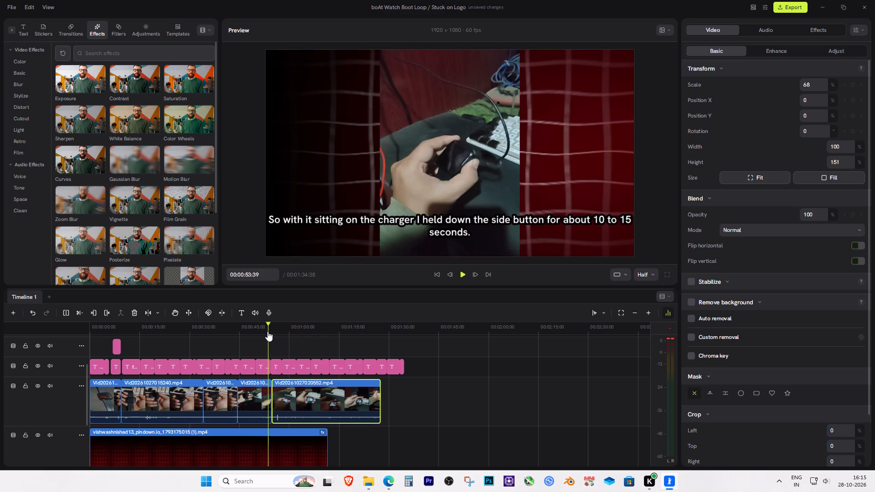
{"action": "left_click", "coordinate": [408, 405]}
{"action": "left_click", "coordinate": [268, 337]}
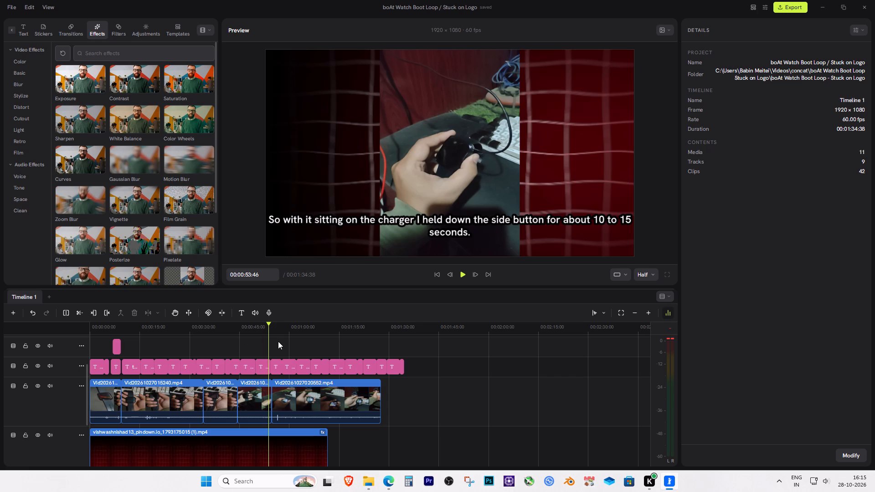
{"action": "key", "text": "space"}
{"action": "key", "text": "space"}
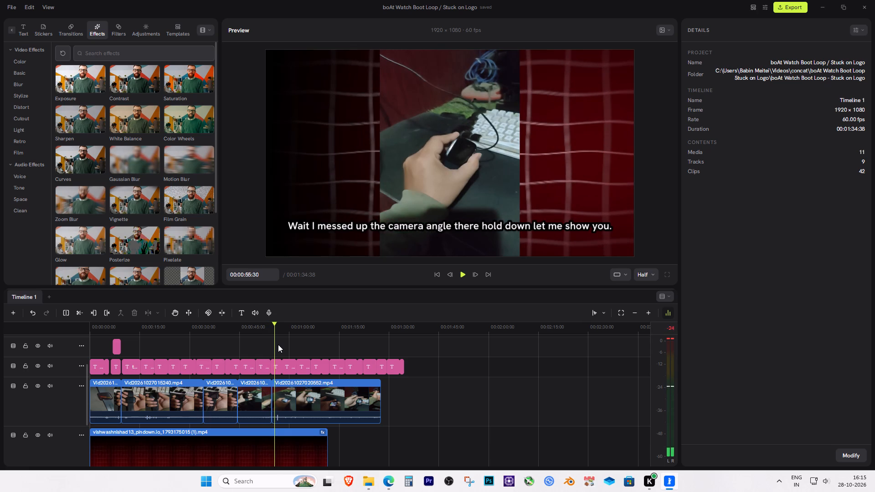
{"action": "key", "text": "space"}
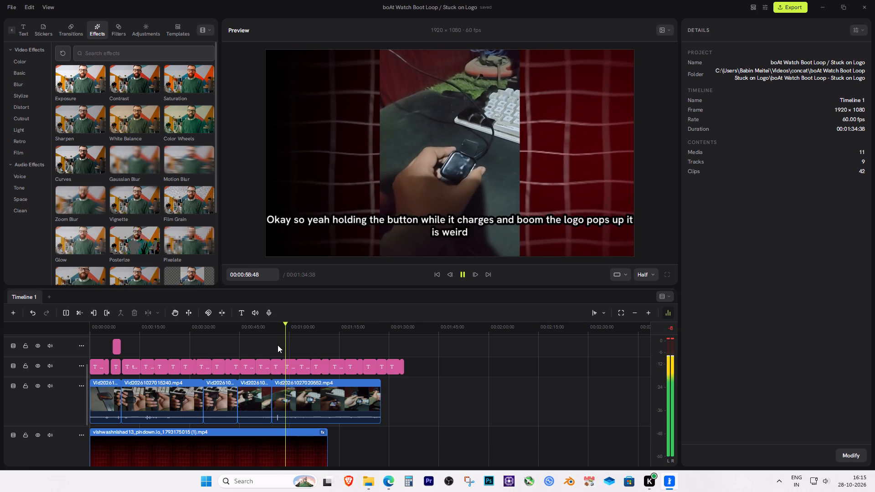
{"action": "key", "text": "space"}
{"action": "key", "text": "space"}
{"action": "key", "text": "space"}
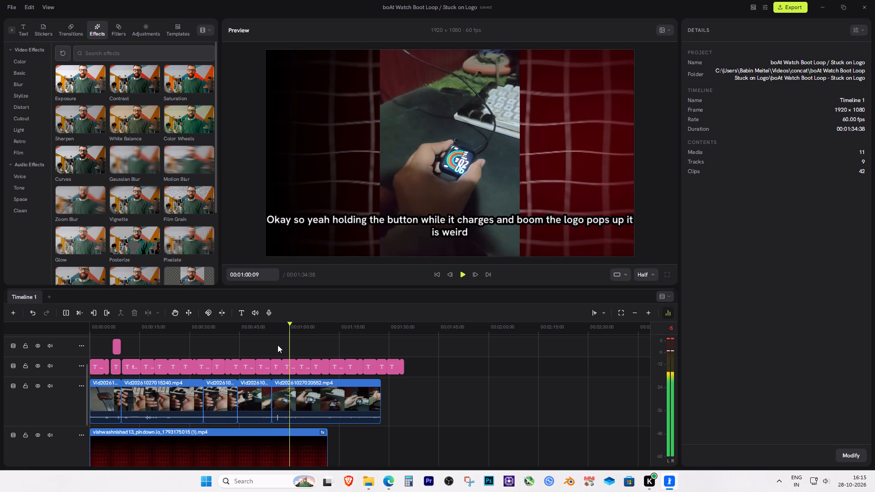
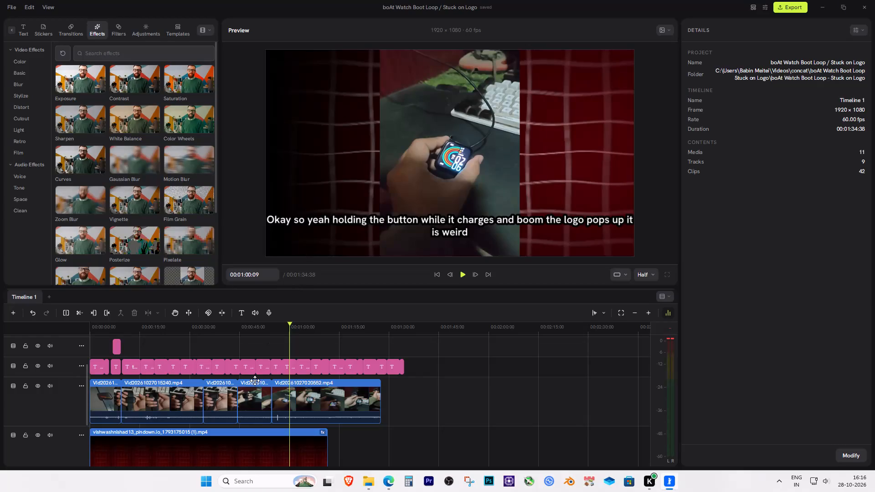
Replay from the join near 00:00:55 to 00:01:04:48, pausing to check the watch footage against the captions and voiceover.
{"action": "left_click", "coordinate": [272, 327]}
{"action": "key", "text": "space"}
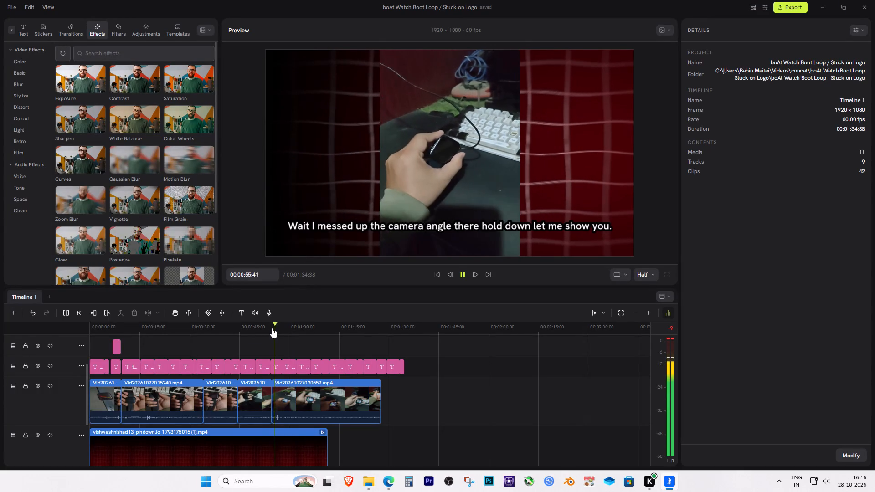
{"action": "key", "text": "space"}
{"action": "key", "text": "space"}
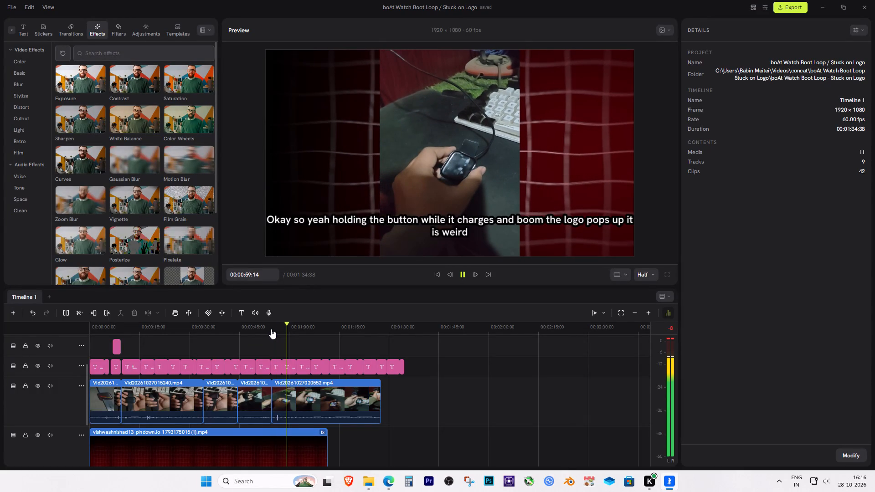
{"action": "key", "text": "space"}
{"action": "key", "text": "space"}
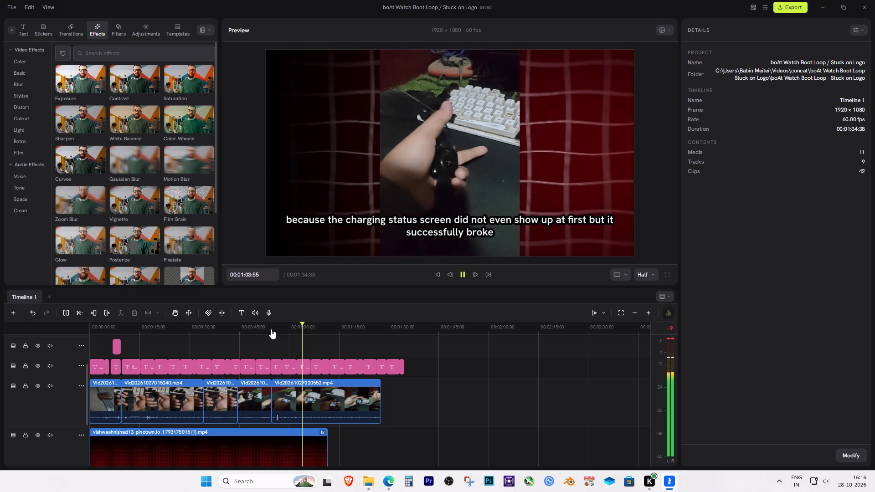
{"action": "key", "text": "space"}
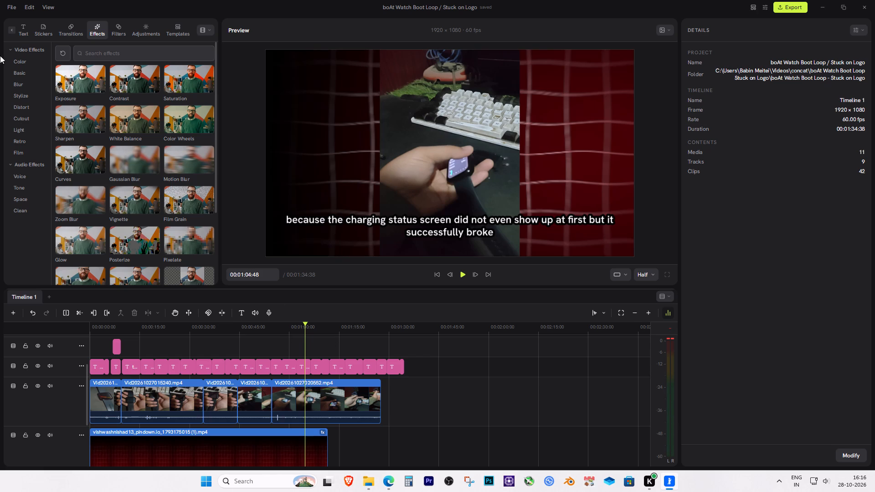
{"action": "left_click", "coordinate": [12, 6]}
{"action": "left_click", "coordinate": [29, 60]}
Play on from 00:01:04:48 to 00:01:06:56 to check the footage up to the "out of the loop and booted straight" caption.
{"action": "key", "text": "space"}
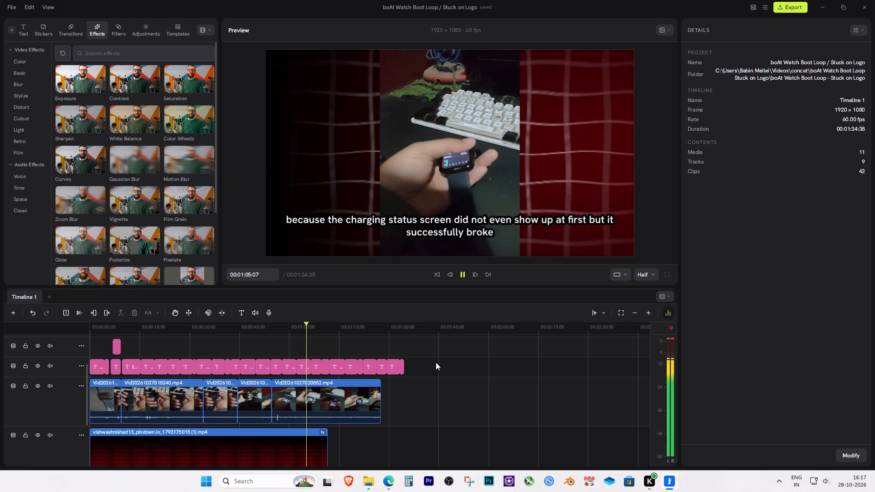
{"action": "key", "text": "space"}
{"action": "key", "text": "space"}
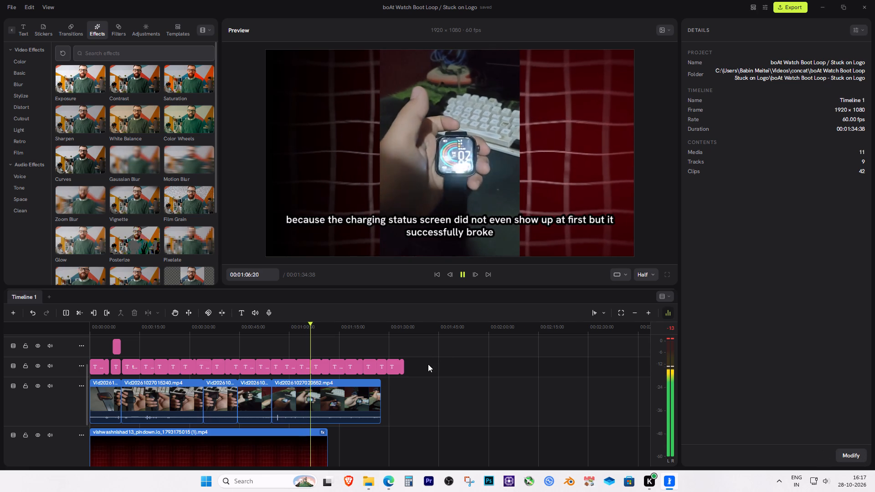
{"action": "key", "text": "space"}
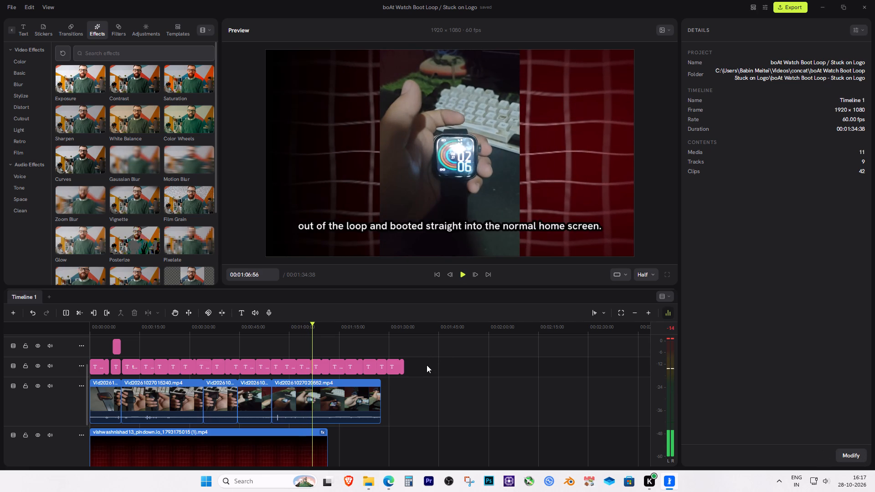
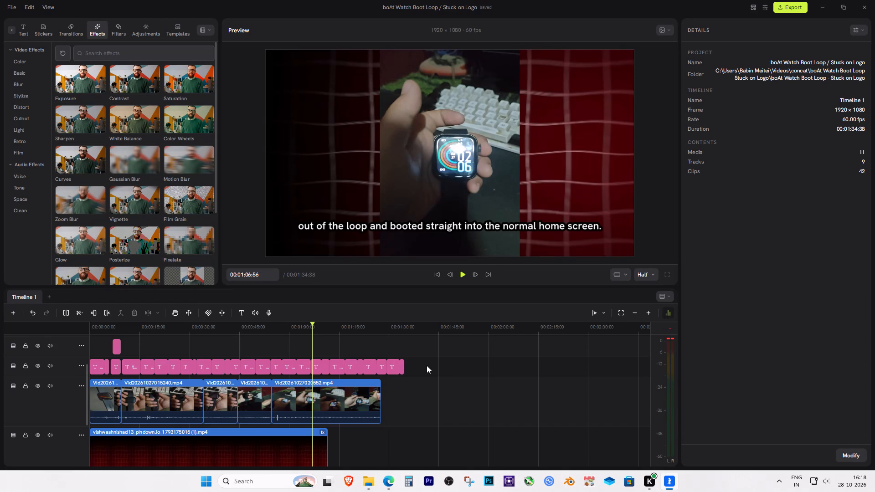
Play on to 00:01:10:39, and replay from before the last clip's start to about 00:01:08, checking the watch footage against the captions.
{"action": "left_click", "coordinate": [461, 276]}
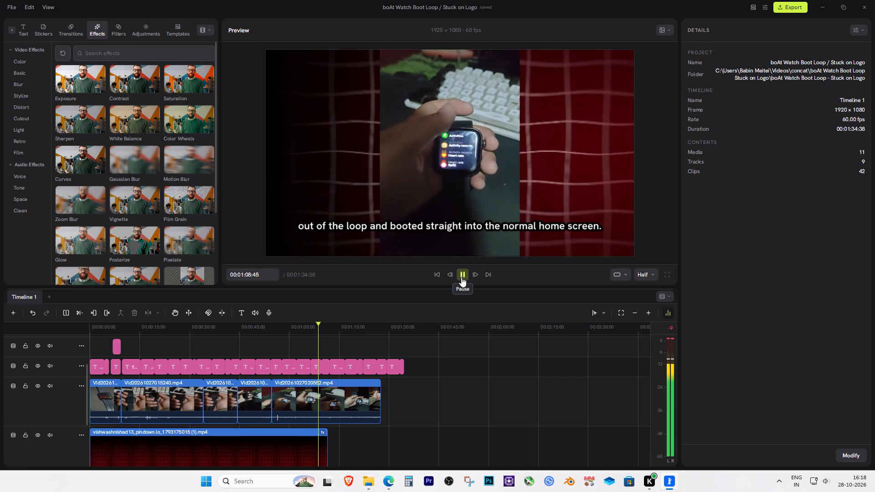
{"action": "key", "text": "space"}
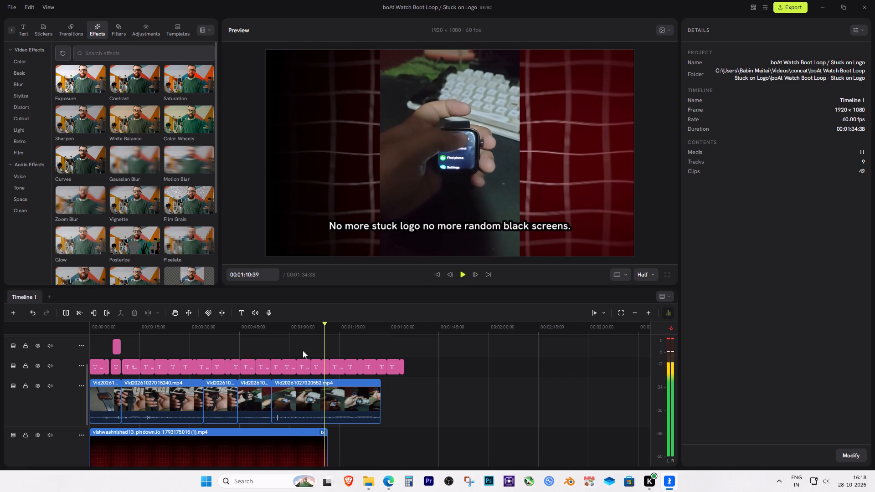
{"action": "left_click_drag", "start_coordinate": [324, 325], "coordinate": [273, 338]}
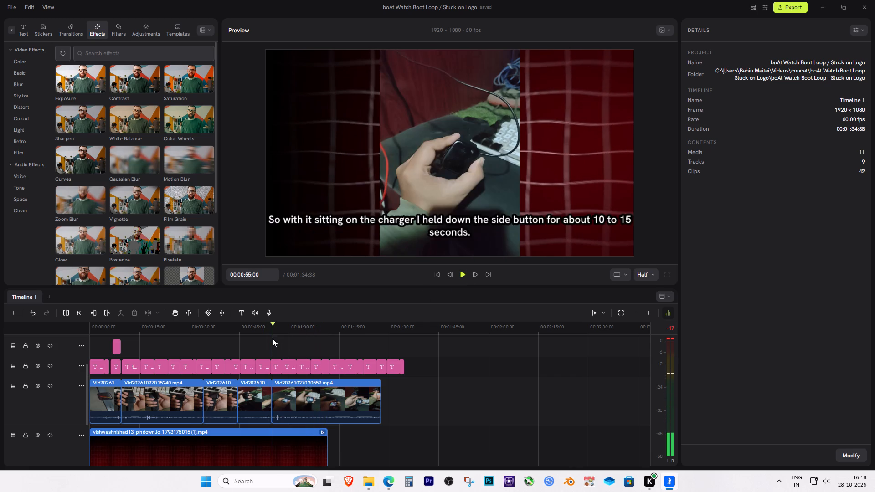
{"action": "left_click_drag", "start_coordinate": [270, 337], "coordinate": [265, 336]}
{"action": "key", "text": "space"}
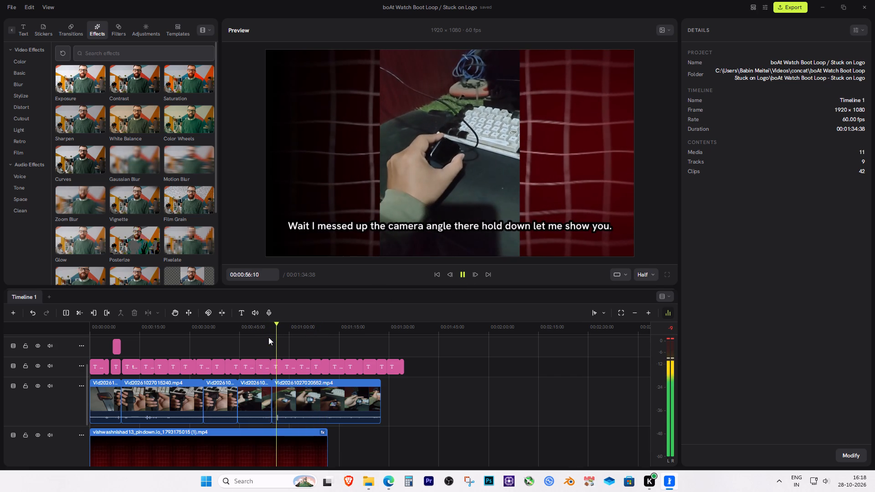
{"action": "key", "text": "space"}
{"action": "key", "text": "space"}
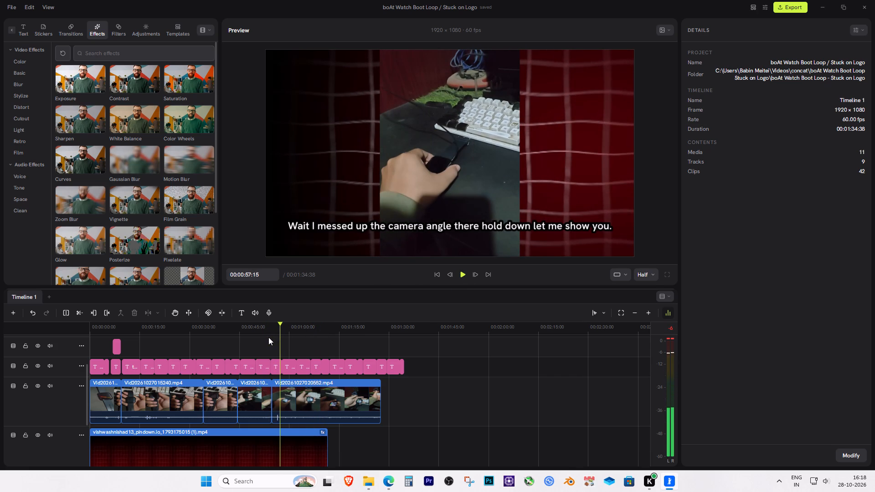
{"action": "key", "text": "space"}
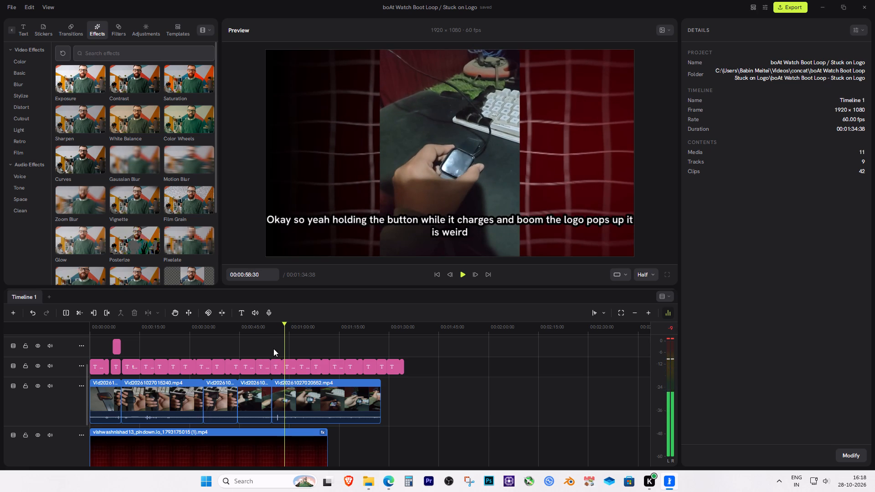
{"action": "key", "text": "space"}
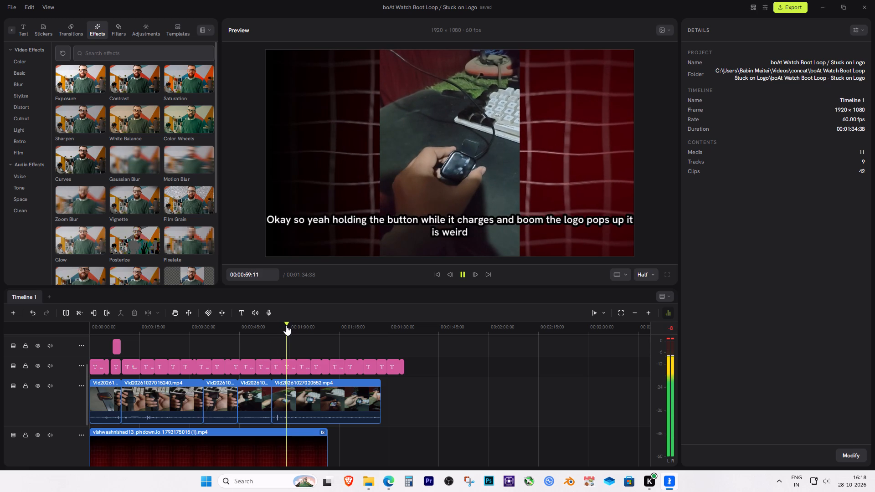
{"action": "key", "text": "space"}
{"action": "key", "text": "space"}
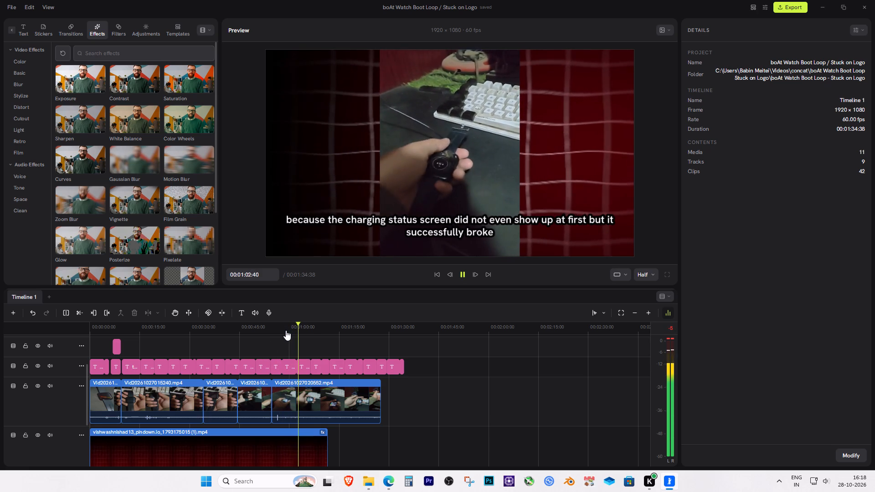
{"action": "key", "text": "space"}
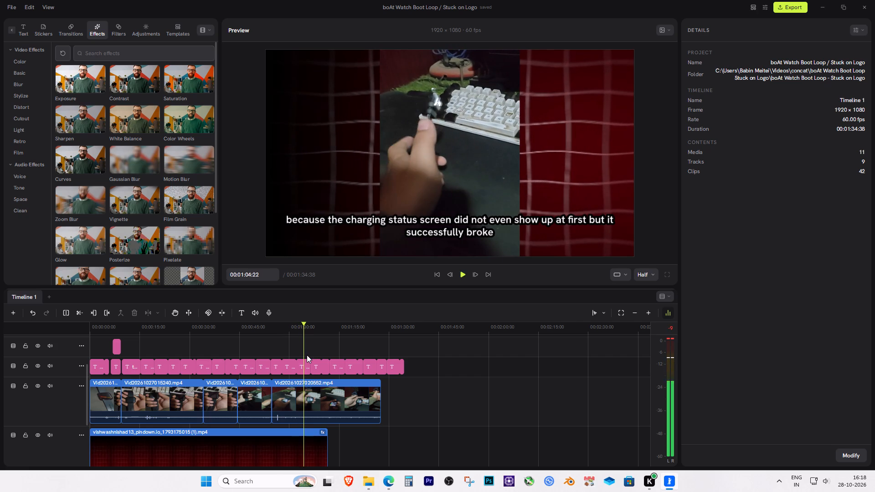
{"action": "key", "text": "space"}
{"action": "key", "text": "space"}
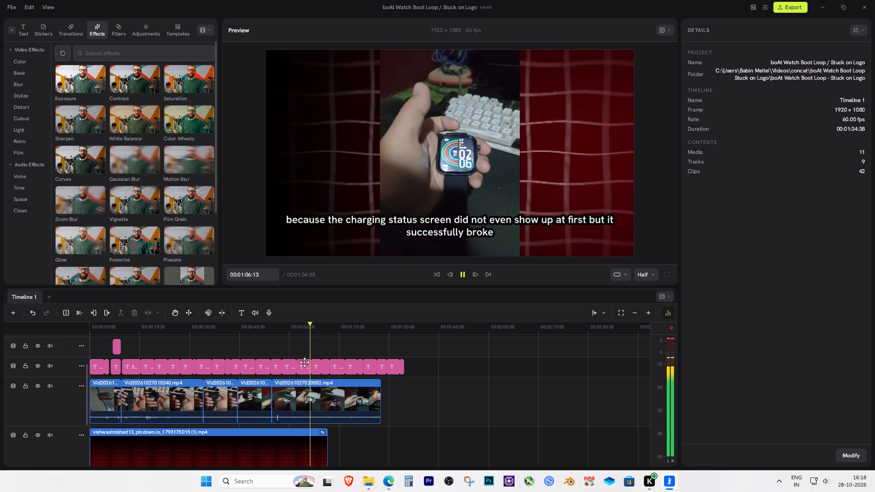
Extend the red background video so it ends together with the last watch clip.
{"action": "left_click", "coordinate": [319, 442]}
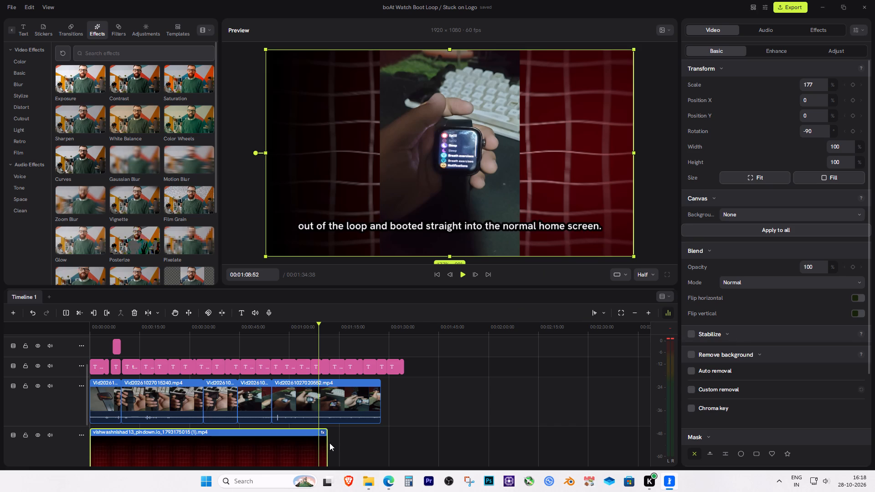
{"action": "left_click_drag", "start_coordinate": [326, 443], "coordinate": [360, 442]}
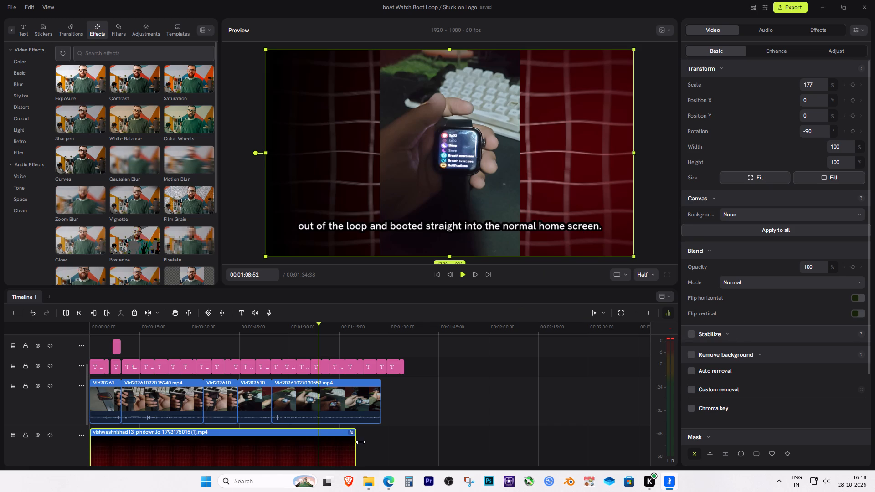
{"action": "left_click_drag", "start_coordinate": [360, 442], "coordinate": [390, 437]}
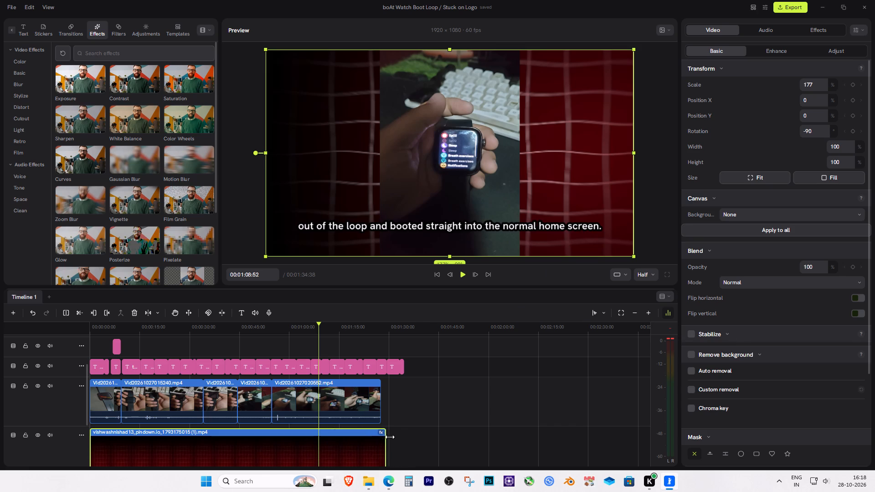
{"action": "left_click_drag", "start_coordinate": [390, 437], "coordinate": [379, 437]}
Play from 00:01:08:52 to about 00:01:25 to check the remaining watch footage against the narration and captions.
{"action": "scroll", "coordinate": [439, 434], "scroll_direction": "down", "scroll_amount": 4}
{"action": "key", "text": "space"}
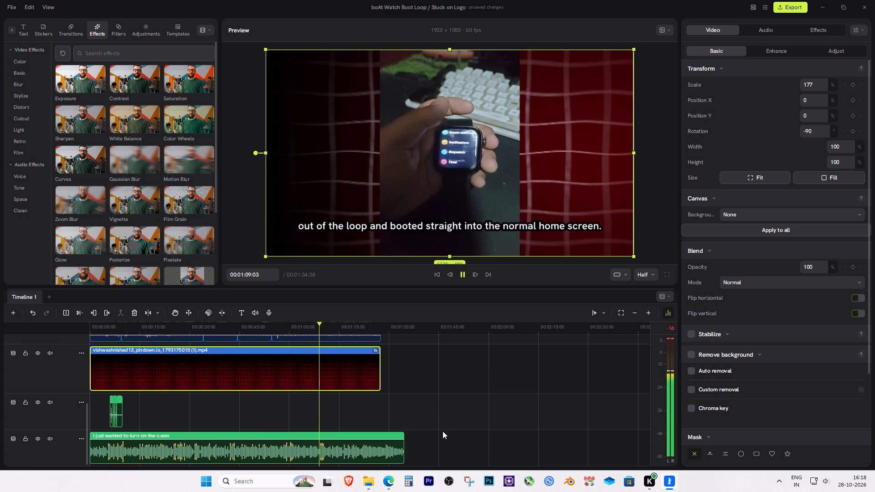
{"action": "scroll", "coordinate": [443, 431], "scroll_direction": "up", "scroll_amount": 3}
{"action": "scroll", "coordinate": [443, 431], "scroll_direction": "down", "scroll_amount": 1}
{"action": "scroll", "coordinate": [443, 431], "scroll_direction": "up", "scroll_amount": 1}
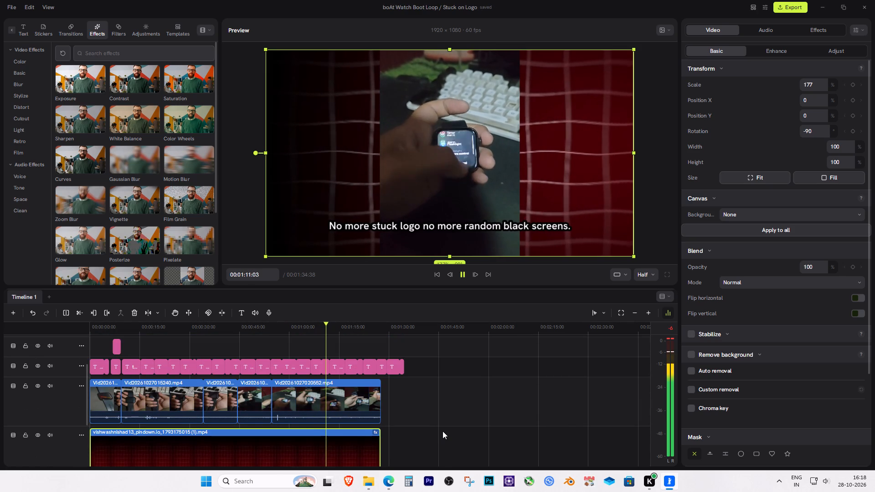
{"action": "scroll", "coordinate": [443, 431], "scroll_direction": "down", "scroll_amount": 1}
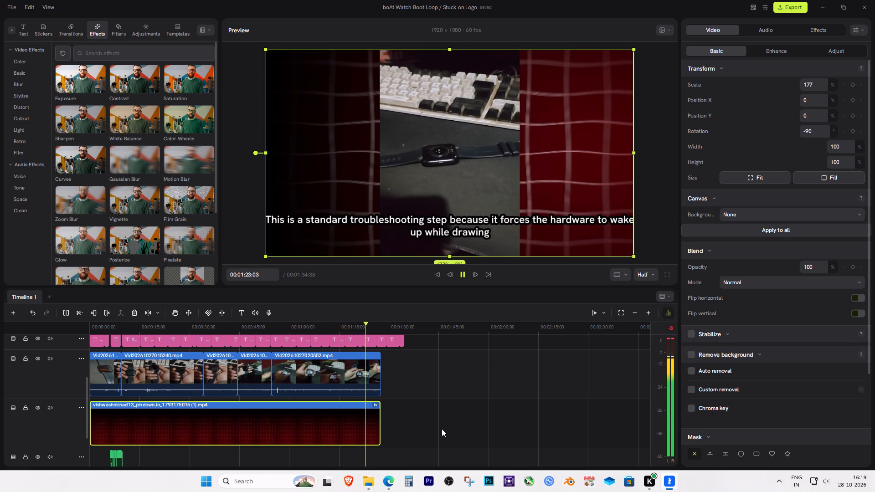
{"action": "key", "text": "space"}
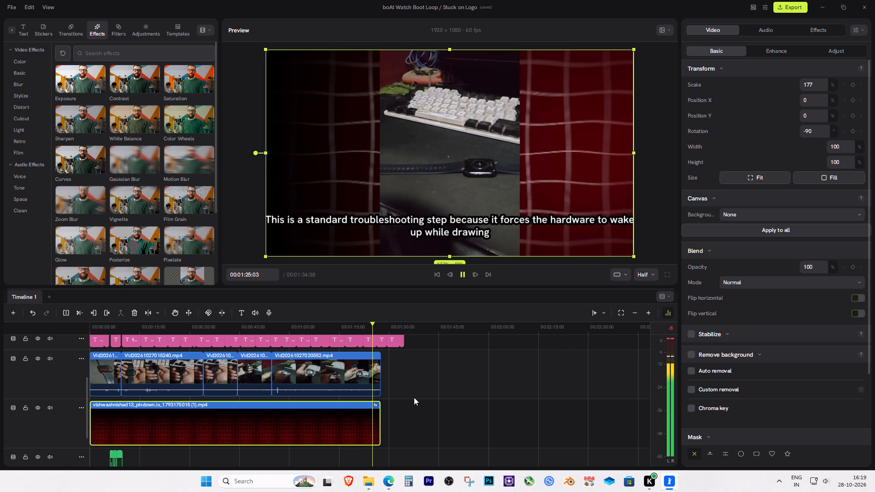
Split the last watch clip at 00:01:15:18, where the "So yeah guys if your watch is acting stupid" caption is showing.
{"action": "left_click_drag", "start_coordinate": [371, 322], "coordinate": [357, 328]}
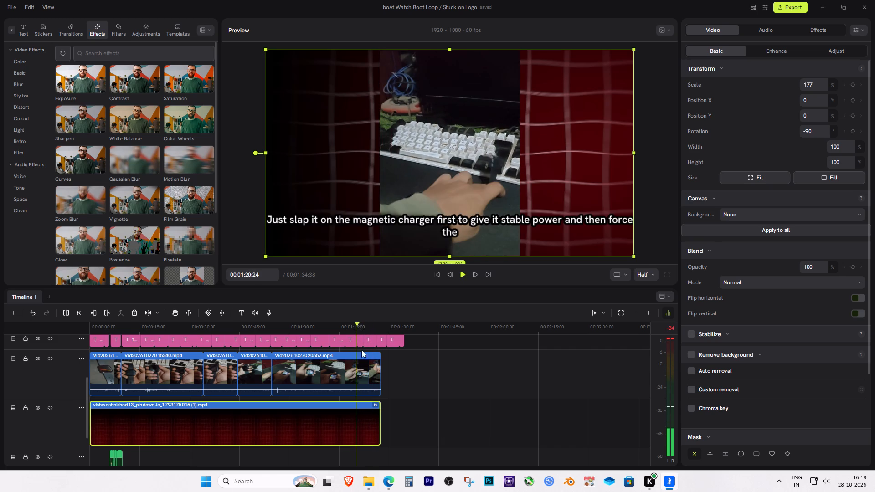
{"action": "left_click", "coordinate": [360, 376]}
{"action": "left_click_drag", "start_coordinate": [361, 324], "coordinate": [340, 328]}
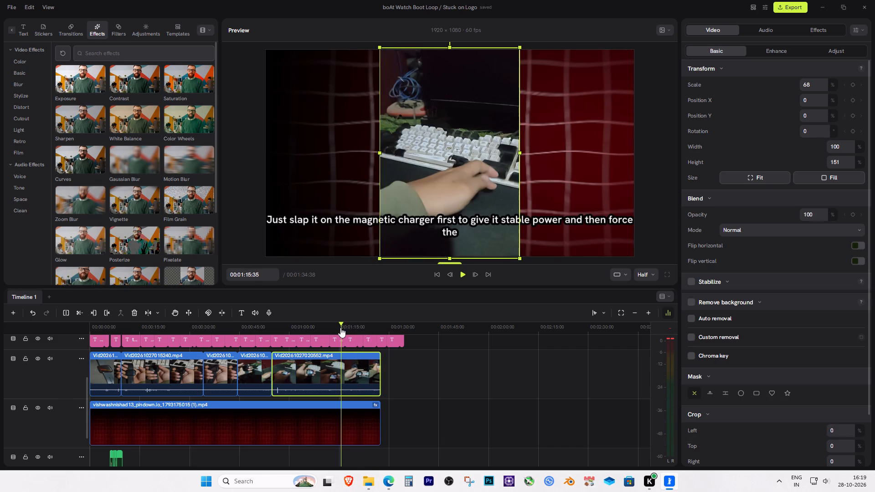
{"action": "left_click_drag", "start_coordinate": [340, 328], "coordinate": [340, 328]}
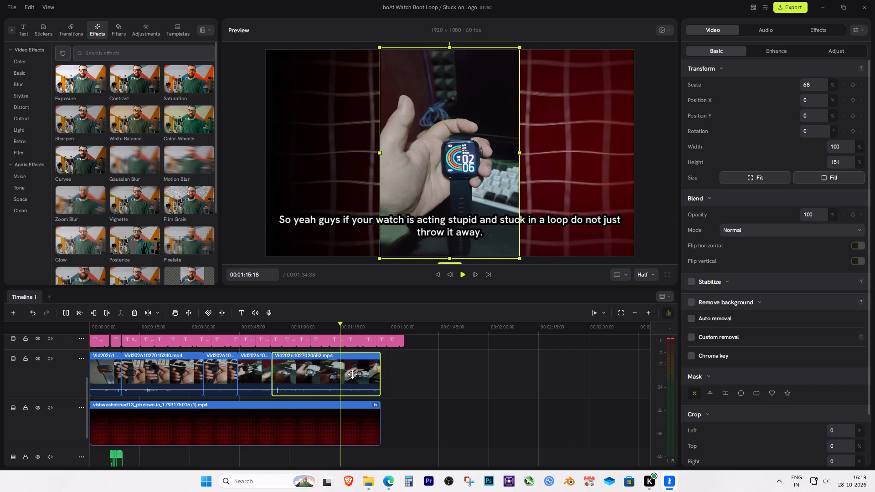
{"action": "key", "text": "b"}
{"action": "left_click", "coordinate": [340, 367]}
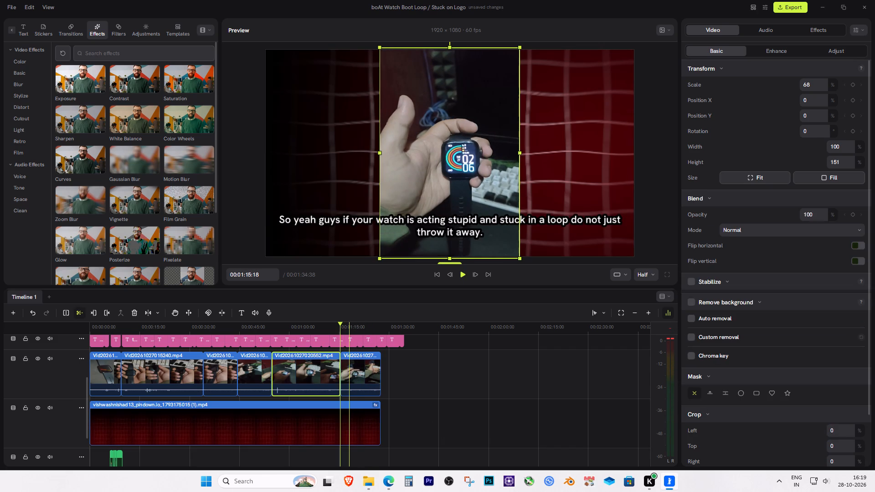
{"action": "key", "text": "b"}
Select the last watch clip at 00:01:21:22 and look through its basic, enhance, adjust, audio and effects settings.
{"action": "left_click", "coordinate": [360, 369]}
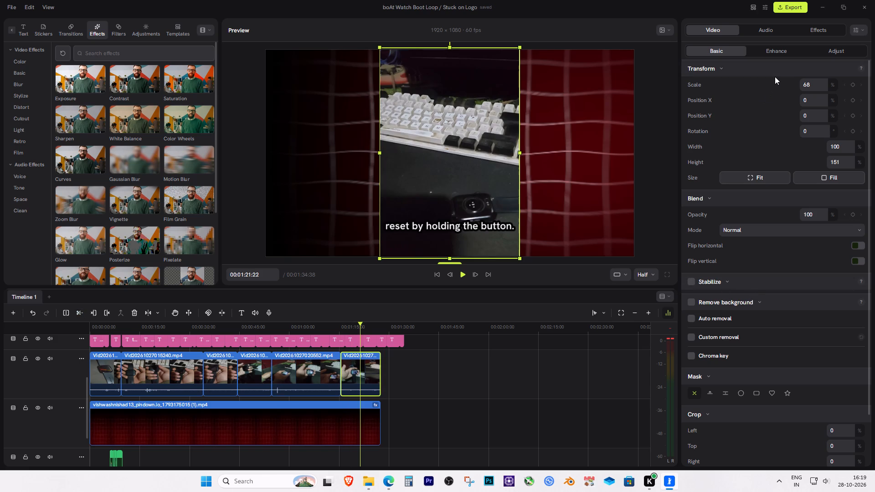
{"action": "scroll", "coordinate": [766, 367], "scroll_direction": "down", "scroll_amount": 3}
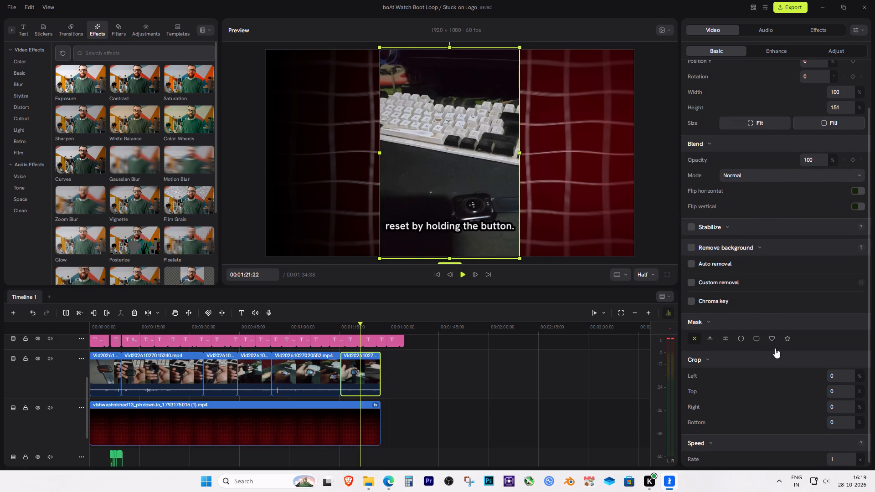
{"action": "scroll", "coordinate": [778, 337], "scroll_direction": "up", "scroll_amount": 8}
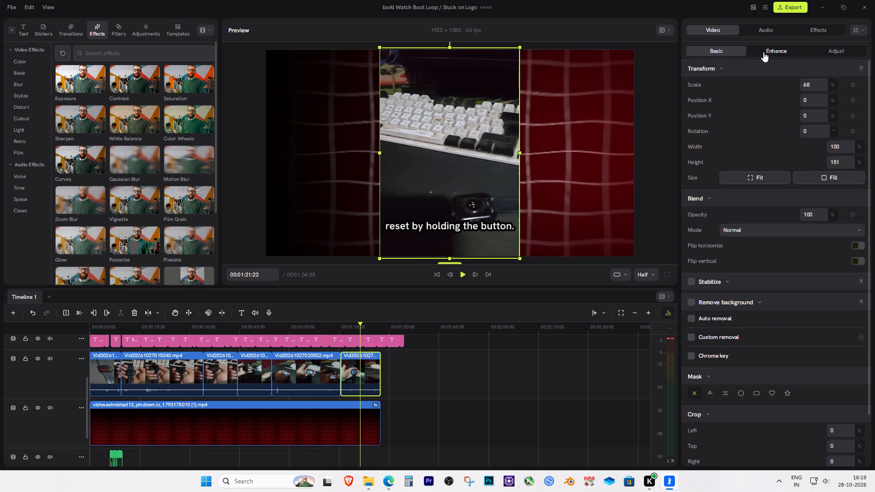
{"action": "left_click", "coordinate": [771, 51]}
{"action": "left_click", "coordinate": [736, 46]}
{"action": "left_click", "coordinate": [726, 50]}
{"action": "scroll", "coordinate": [698, 246], "scroll_direction": "down", "scroll_amount": 6}
{"action": "scroll", "coordinate": [703, 239], "scroll_direction": "up", "scroll_amount": 2}
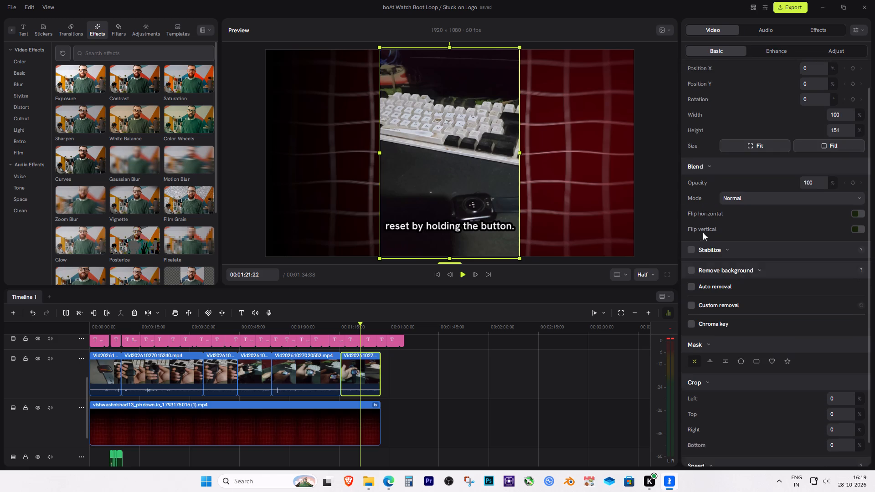
{"action": "scroll", "coordinate": [707, 220], "scroll_direction": "up", "scroll_amount": 6}
{"action": "left_click", "coordinate": [748, 29]}
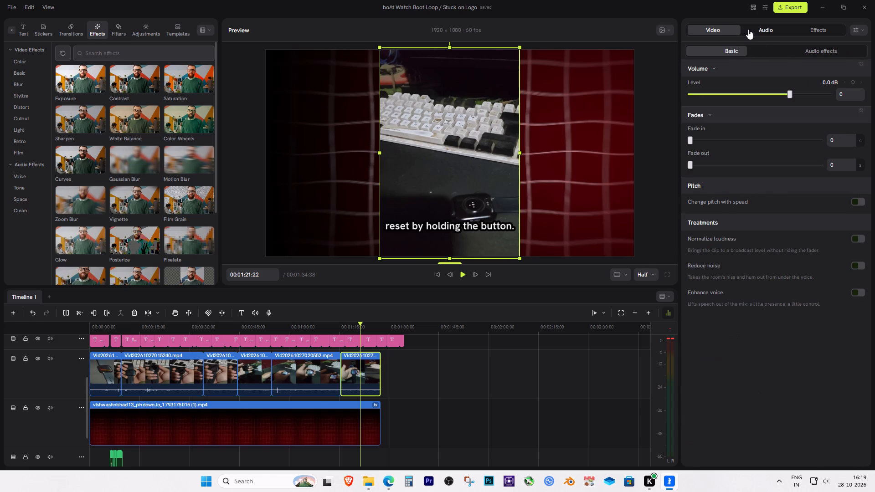
{"action": "left_click", "coordinate": [730, 30]}
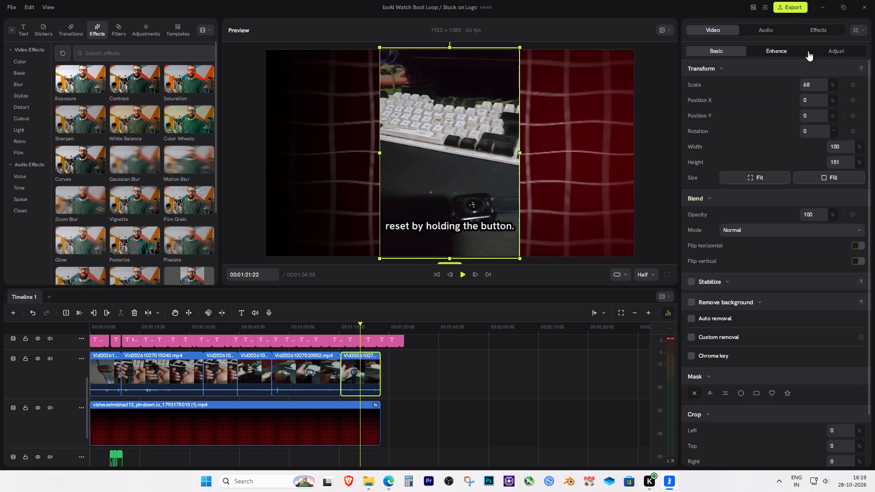
{"action": "left_click", "coordinate": [814, 31]}
{"action": "left_click", "coordinate": [744, 31]}
{"action": "left_click", "coordinate": [723, 31]}
{"action": "left_click", "coordinate": [836, 47]}
{"action": "left_click", "coordinate": [782, 30]}
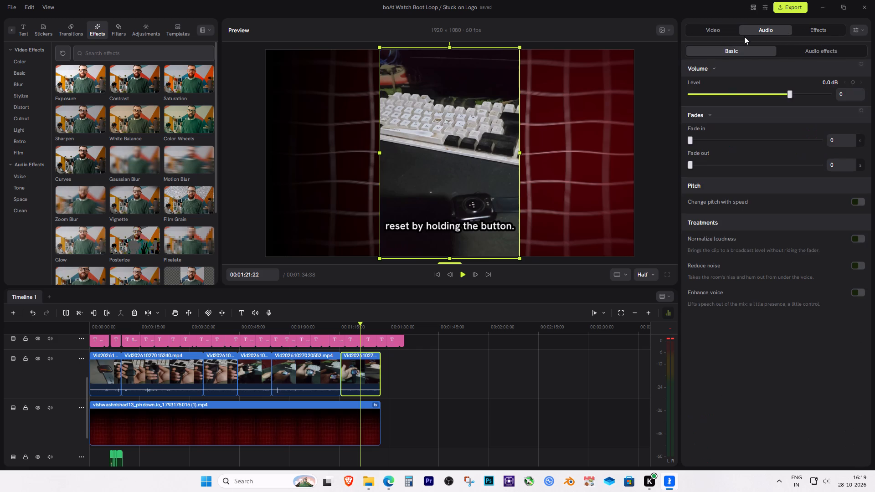
{"action": "left_click", "coordinate": [720, 32]}
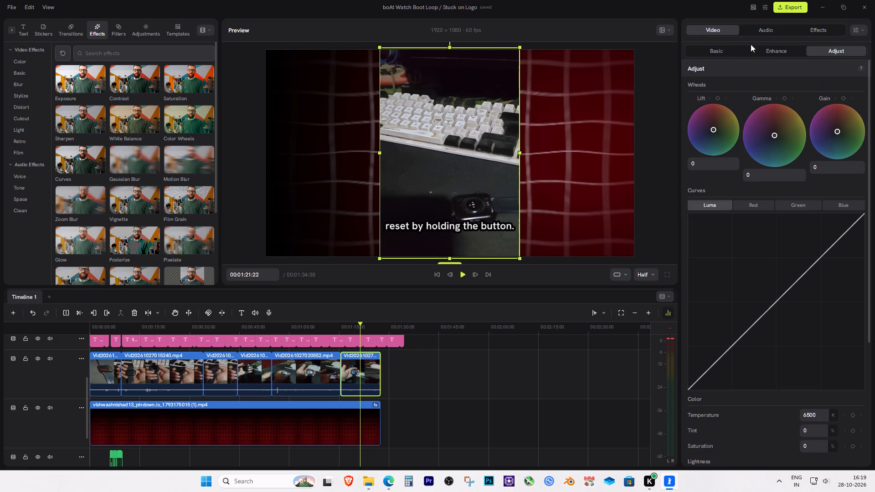
{"action": "left_click", "coordinate": [734, 50]}
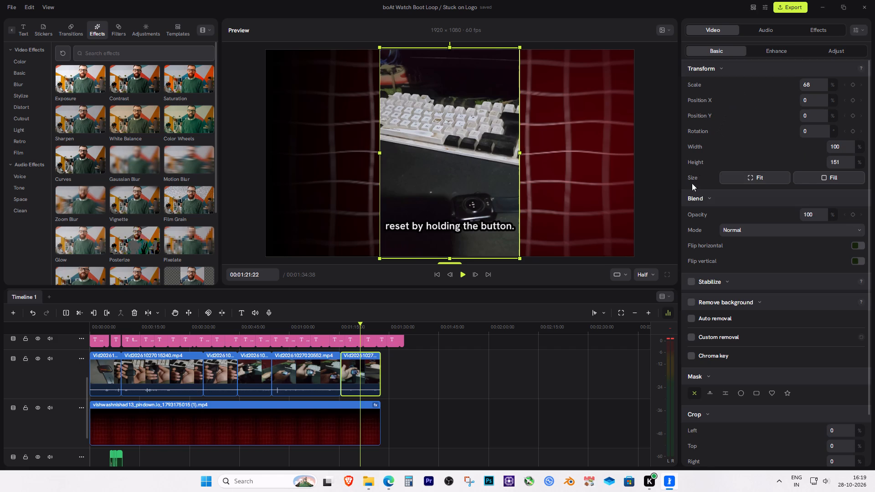
{"action": "scroll", "coordinate": [701, 232], "scroll_direction": "down", "scroll_amount": 4}
{"action": "scroll", "coordinate": [706, 220], "scroll_direction": "up", "scroll_amount": 6}
{"action": "left_click", "coordinate": [773, 51]}
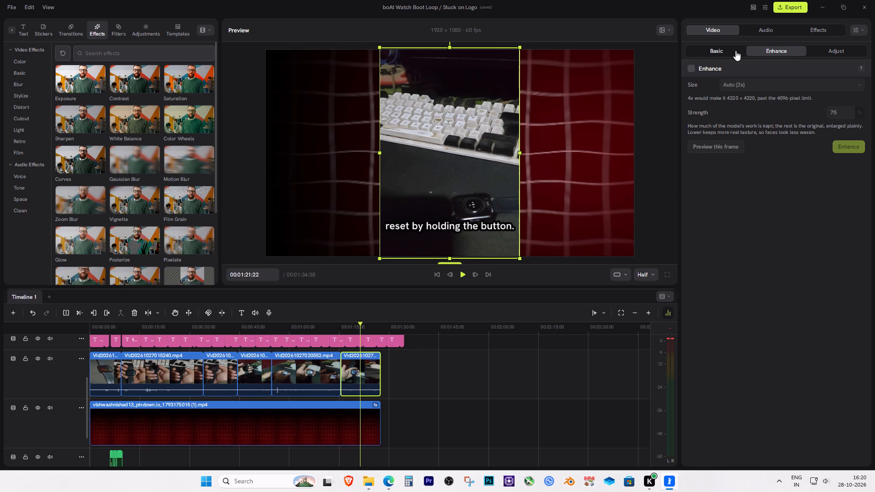
{"action": "left_click", "coordinate": [736, 51]}
Check the last watch clip's available actions, and examine its transform, blend, stabilize, background removal, mask and crop settings.
{"action": "right_click", "coordinate": [370, 376]}
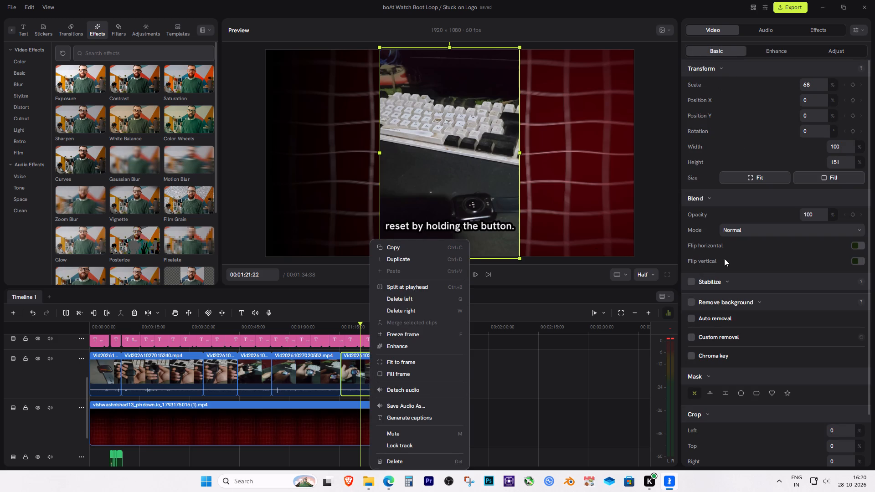
{"action": "left_click", "coordinate": [749, 261]}
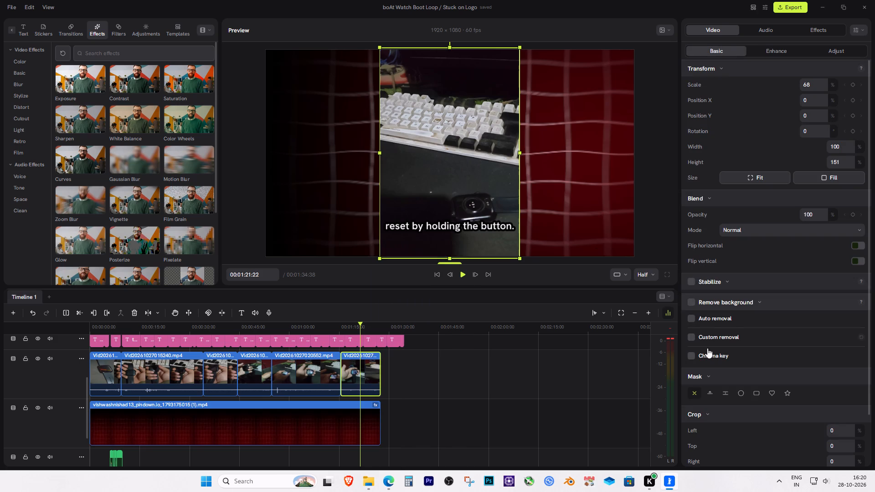
{"action": "scroll", "coordinate": [751, 371], "scroll_direction": "down", "scroll_amount": 6}
{"action": "scroll", "coordinate": [747, 371], "scroll_direction": "up", "scroll_amount": 2}
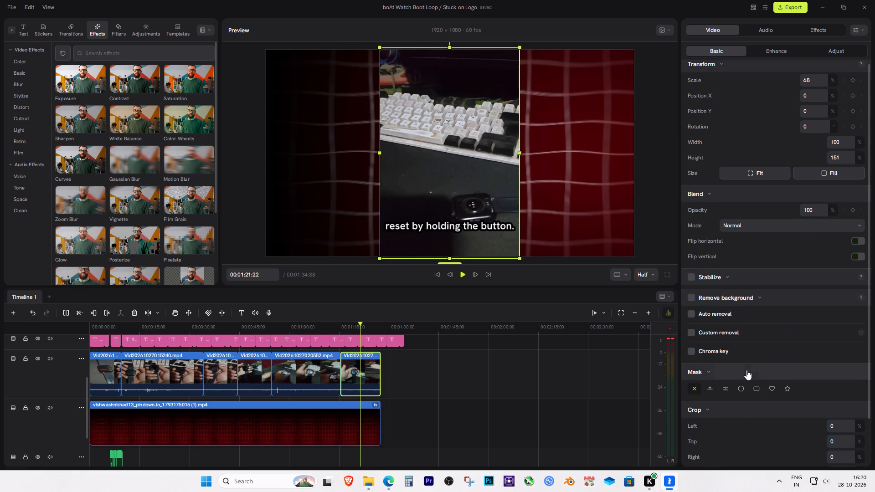
{"action": "scroll", "coordinate": [746, 365], "scroll_direction": "up", "scroll_amount": 1}
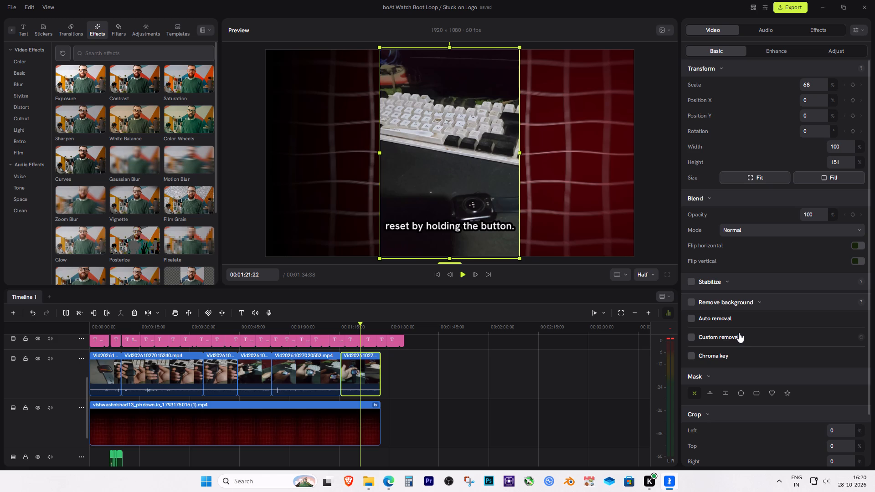
{"action": "scroll", "coordinate": [739, 333], "scroll_direction": "up", "scroll_amount": 3}
{"action": "scroll", "coordinate": [732, 236], "scroll_direction": "up", "scroll_amount": 5}
{"action": "left_click", "coordinate": [732, 283]}
{"action": "left_click", "coordinate": [730, 283]}
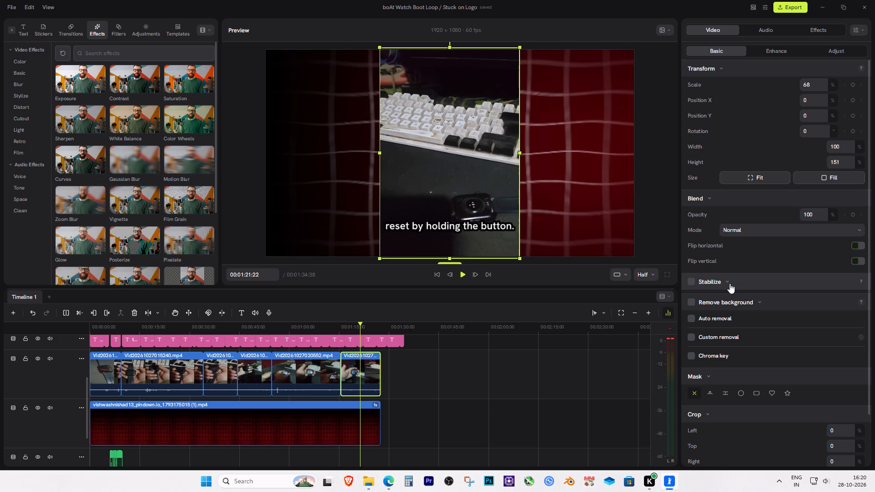
{"action": "left_click", "coordinate": [730, 283]}
{"action": "left_click", "coordinate": [730, 283]}
{"action": "scroll", "coordinate": [758, 324], "scroll_direction": "down", "scroll_amount": 1}
{"action": "scroll", "coordinate": [726, 394], "scroll_direction": "up", "scroll_amount": 4}
{"action": "scroll", "coordinate": [711, 205], "scroll_direction": "up", "scroll_amount": 2}
Look through the last watch clip's color adjustment, enhancement and basic video properties to find its speed setting.
{"action": "left_click", "coordinate": [727, 31]}
{"action": "left_click", "coordinate": [771, 51]}
{"action": "left_click", "coordinate": [823, 46]}
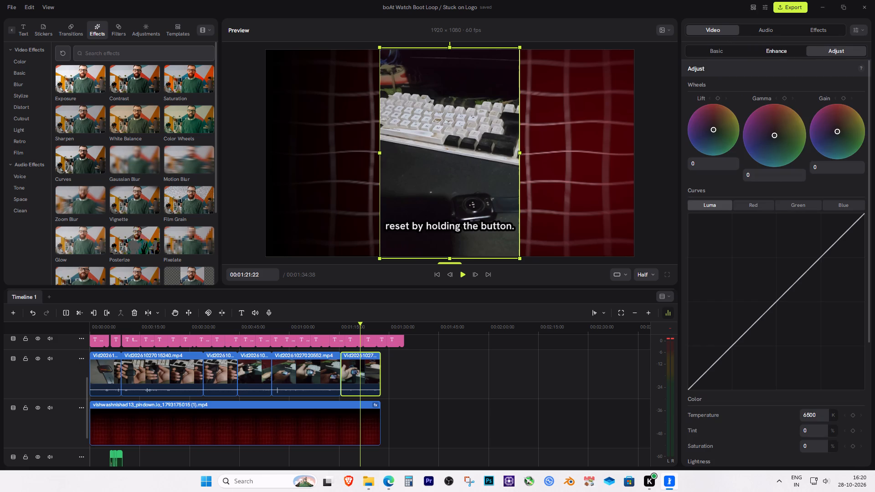
{"action": "scroll", "coordinate": [756, 319], "scroll_direction": "down", "scroll_amount": 12}
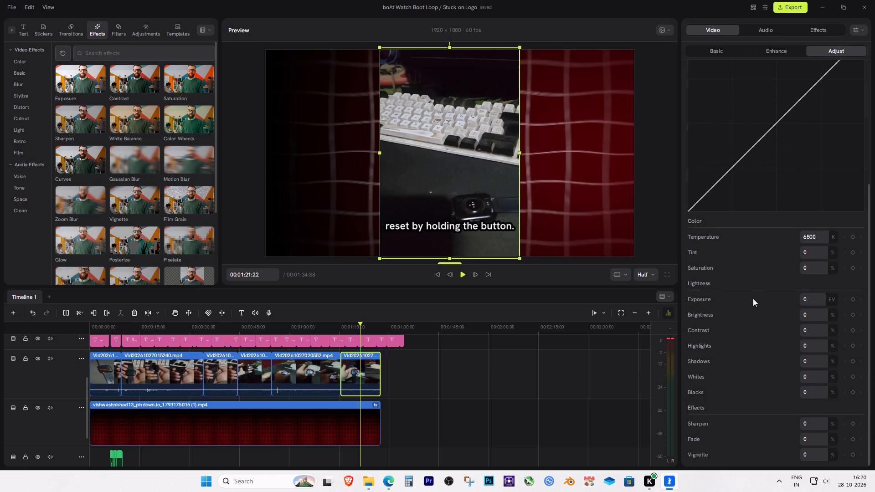
{"action": "scroll", "coordinate": [752, 295], "scroll_direction": "up", "scroll_amount": 12}
{"action": "left_click", "coordinate": [777, 46]}
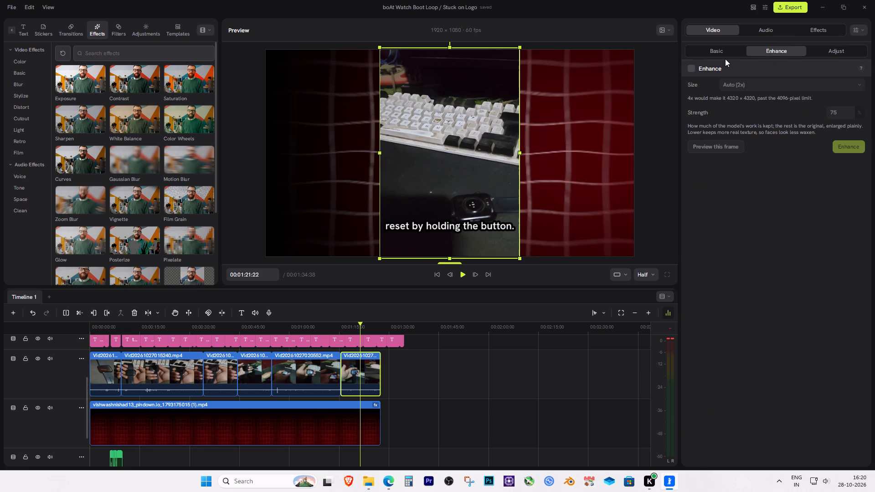
{"action": "left_click", "coordinate": [715, 46]}
{"action": "scroll", "coordinate": [715, 266], "scroll_direction": "down", "scroll_amount": 3}
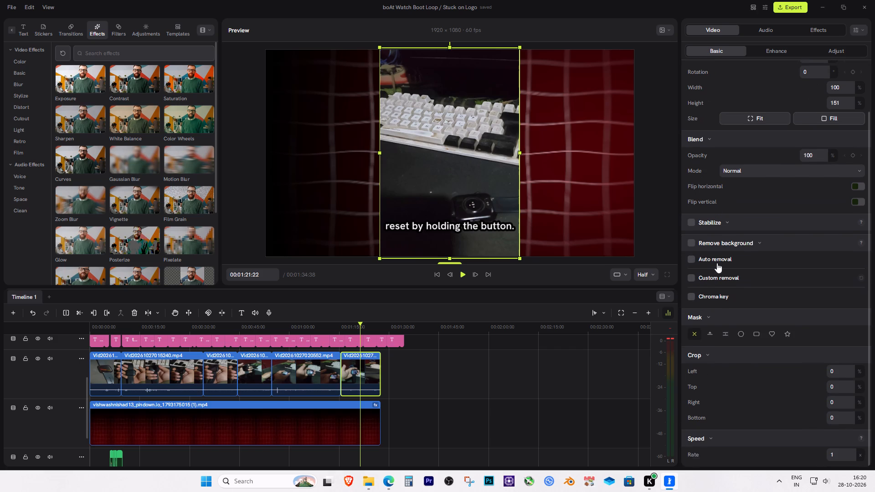
{"action": "scroll", "coordinate": [717, 263], "scroll_direction": "down", "scroll_amount": 2}
Slow the last watch clip down to a speed rate of 0.63.
{"action": "left_click", "coordinate": [708, 439]}
{"action": "left_click", "coordinate": [710, 456]}
{"action": "left_click", "coordinate": [834, 439]}
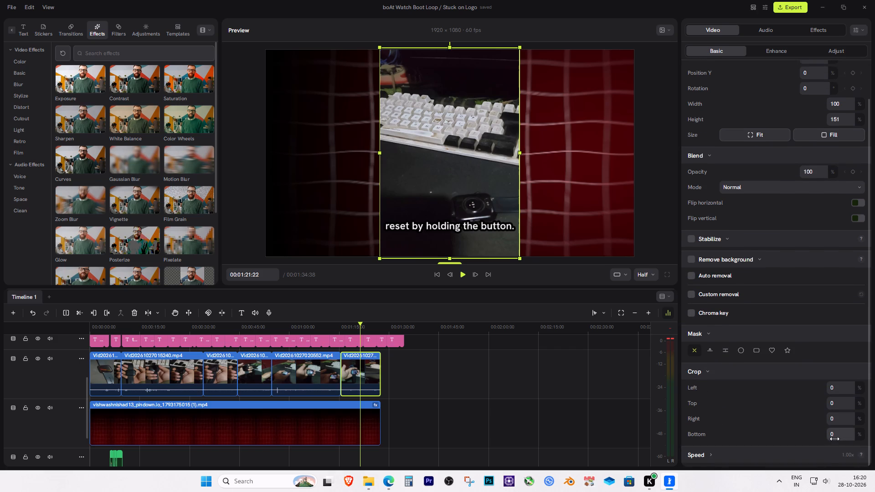
{"action": "left_click", "coordinate": [841, 455]}
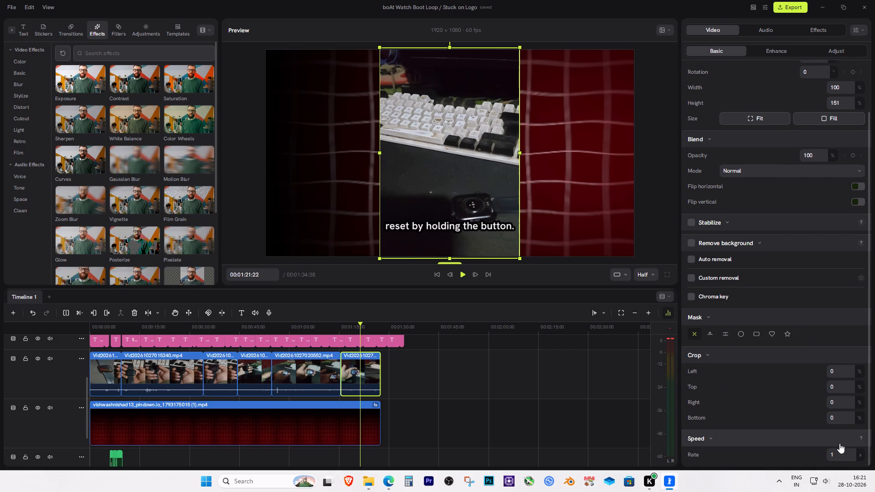
{"action": "left_click", "coordinate": [825, 443]}
{"action": "left_click", "coordinate": [713, 453]}
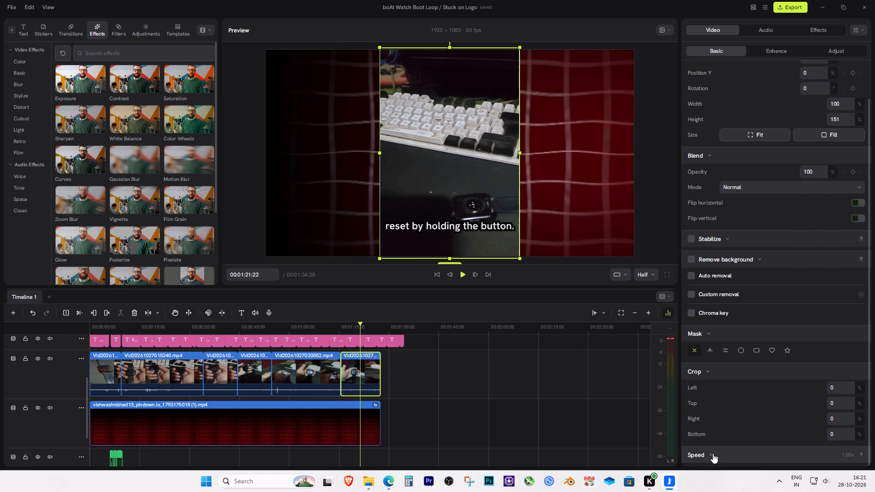
{"action": "left_click_drag", "start_coordinate": [835, 457], "coordinate": [827, 457]}
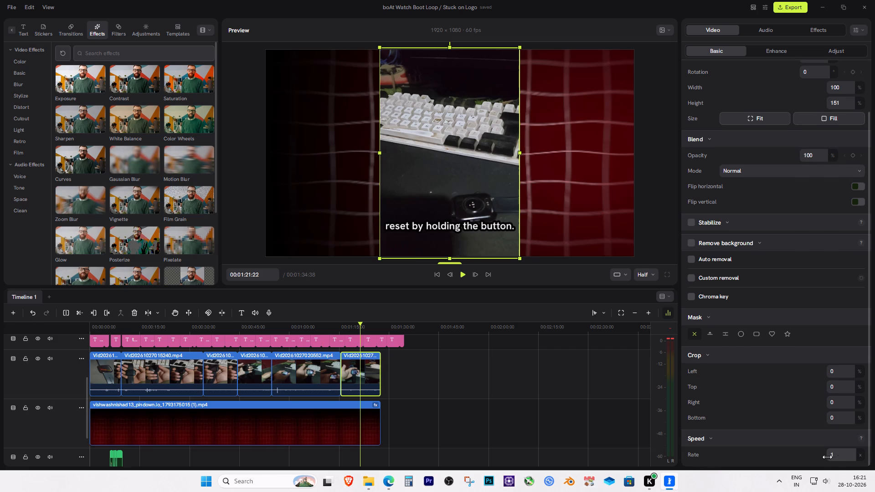
{"action": "left_click_drag", "start_coordinate": [827, 457], "coordinate": [829, 456]}
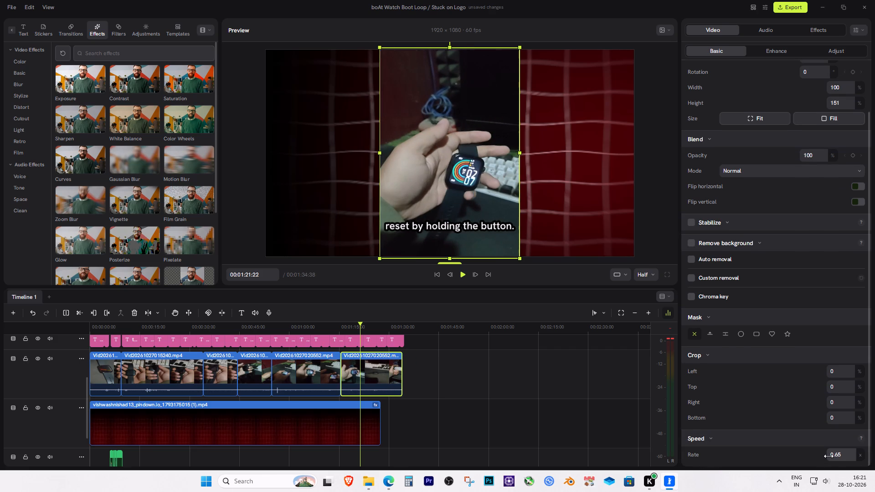
{"action": "left_click_drag", "start_coordinate": [829, 456], "coordinate": [829, 456]}
{"action": "left_click_drag", "start_coordinate": [829, 456], "coordinate": [828, 456]}
Extend the red background video's end to line up with the end of the narration audio at about 00:01:34:42.
{"action": "scroll", "coordinate": [495, 374], "scroll_direction": "down", "scroll_amount": 1}
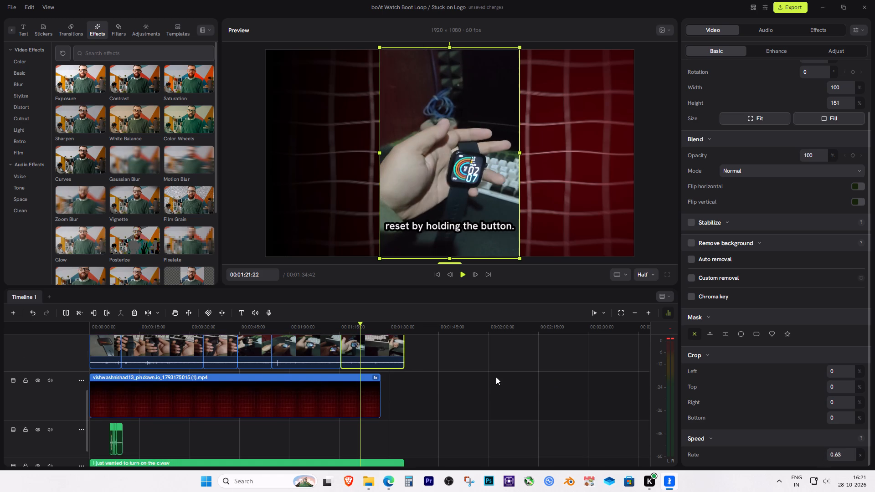
{"action": "scroll", "coordinate": [496, 377], "scroll_direction": "down", "scroll_amount": 3}
{"action": "left_click", "coordinate": [364, 374]}
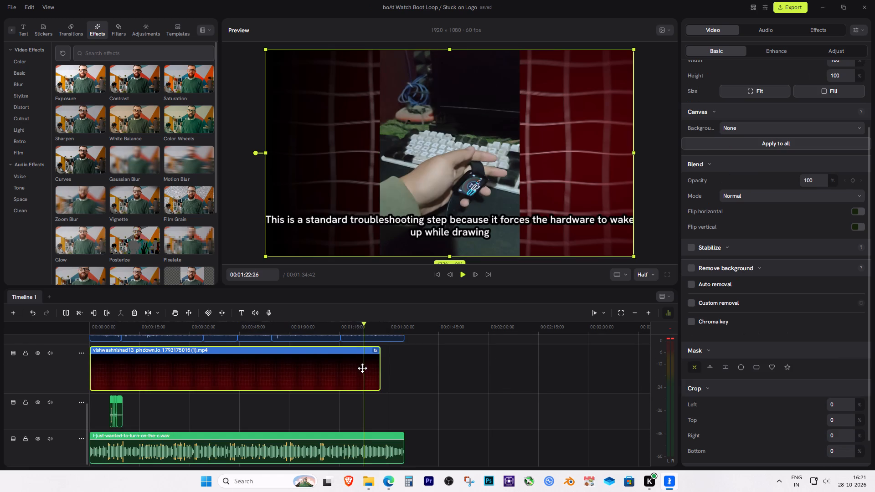
{"action": "left_click_drag", "start_coordinate": [377, 371], "coordinate": [379, 371]}
{"action": "left_click_drag", "start_coordinate": [379, 371], "coordinate": [388, 368]}
{"action": "key", "text": "ctrl+z"}
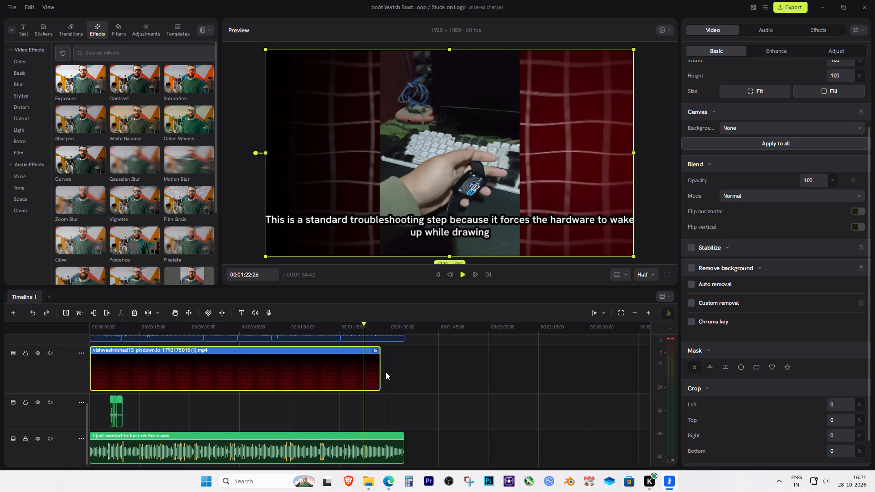
{"action": "left_click_drag", "start_coordinate": [379, 370], "coordinate": [401, 366]}
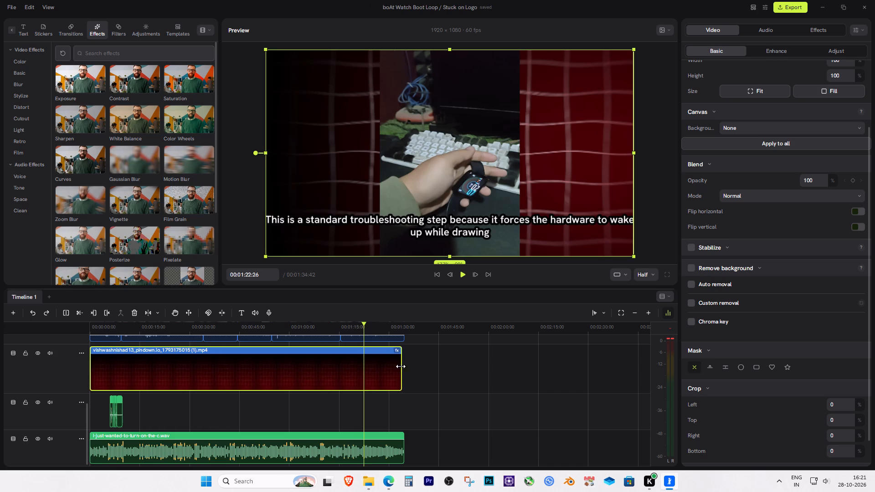
{"action": "left_click_drag", "start_coordinate": [401, 366], "coordinate": [403, 366]}
Play the video's ending from 00:01:22:26 and check the caption, video and audio tracks along the timeline.
{"action": "scroll", "coordinate": [469, 381], "scroll_direction": "up", "scroll_amount": 2}
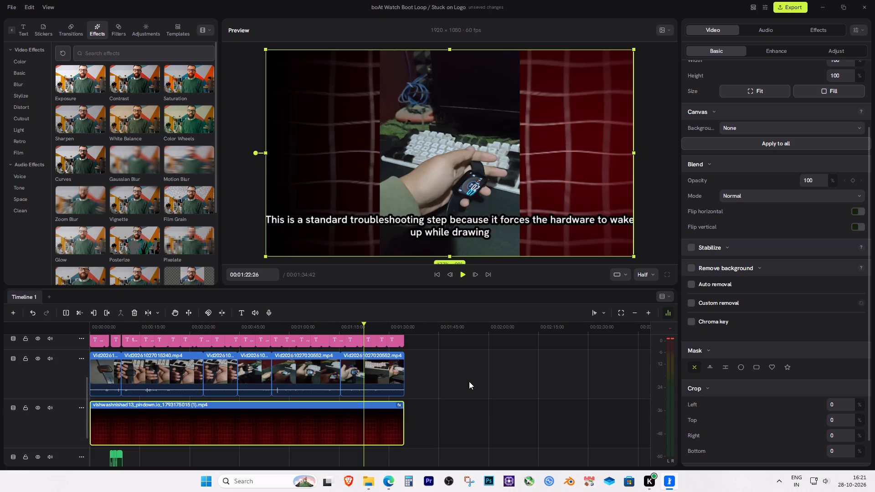
{"action": "scroll", "coordinate": [469, 382], "scroll_direction": "up", "scroll_amount": 2}
{"action": "scroll", "coordinate": [468, 382], "scroll_direction": "down", "scroll_amount": 4}
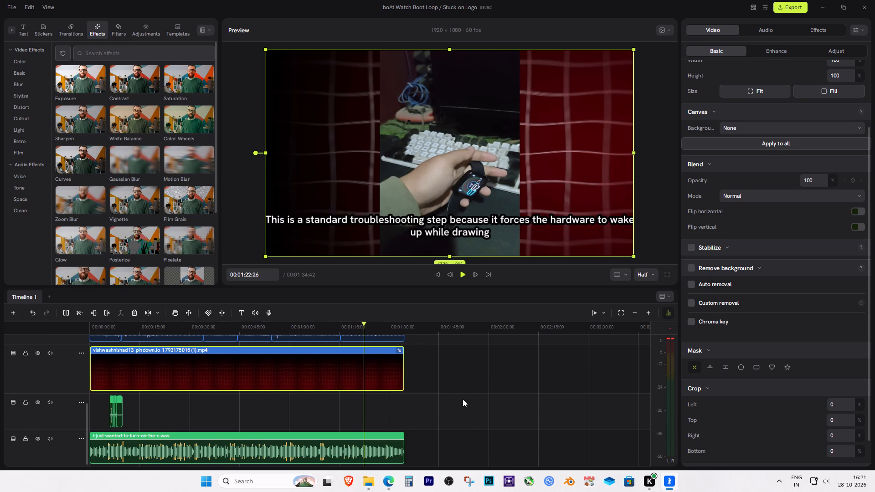
{"action": "key", "text": "space"}
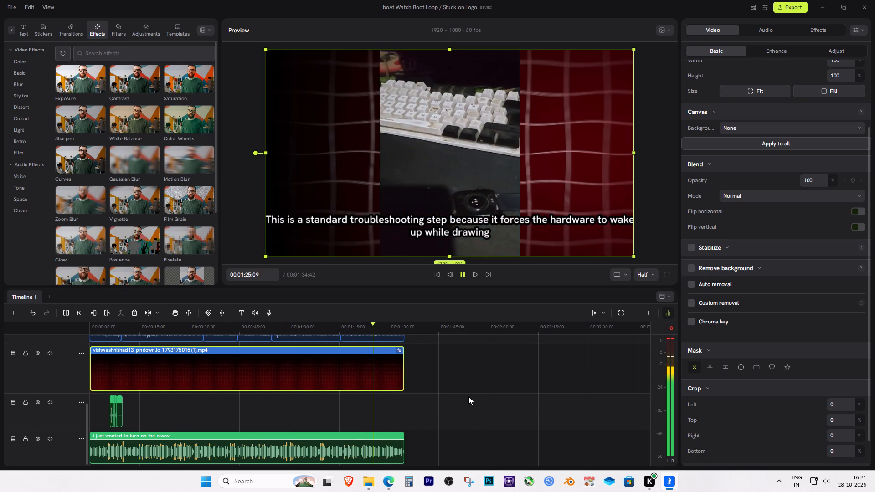
{"action": "scroll", "coordinate": [467, 397], "scroll_direction": "up", "scroll_amount": 2}
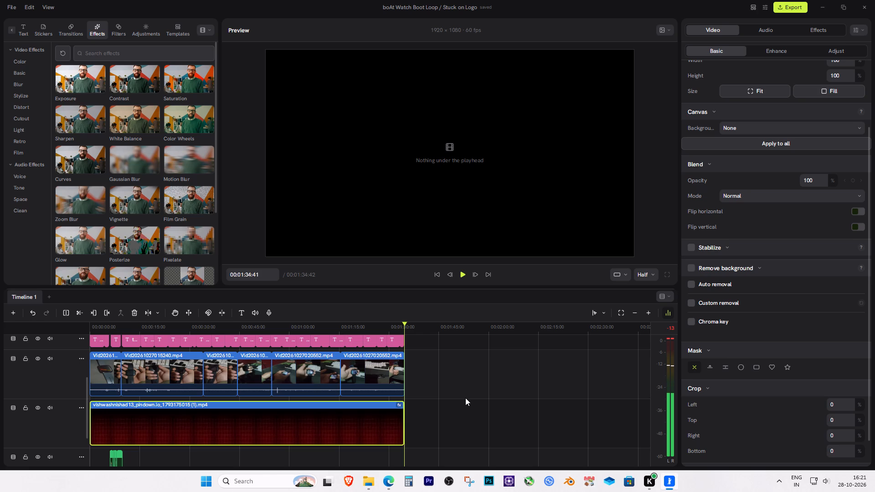
{"action": "scroll", "coordinate": [465, 398], "scroll_direction": "down", "scroll_amount": 4}
{"action": "scroll", "coordinate": [465, 396], "scroll_direction": "up", "scroll_amount": 12}
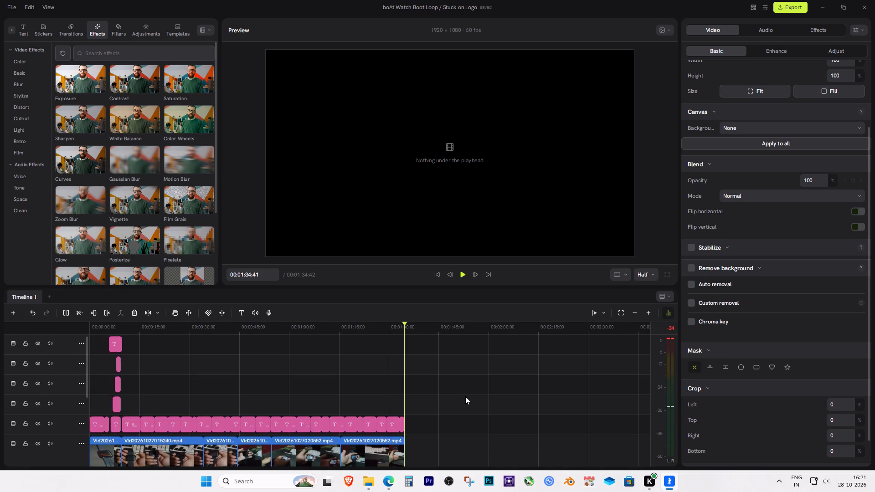
{"action": "scroll", "coordinate": [465, 396], "scroll_direction": "up", "scroll_amount": 9}
{"action": "scroll", "coordinate": [465, 396], "scroll_direction": "down", "scroll_amount": 2}
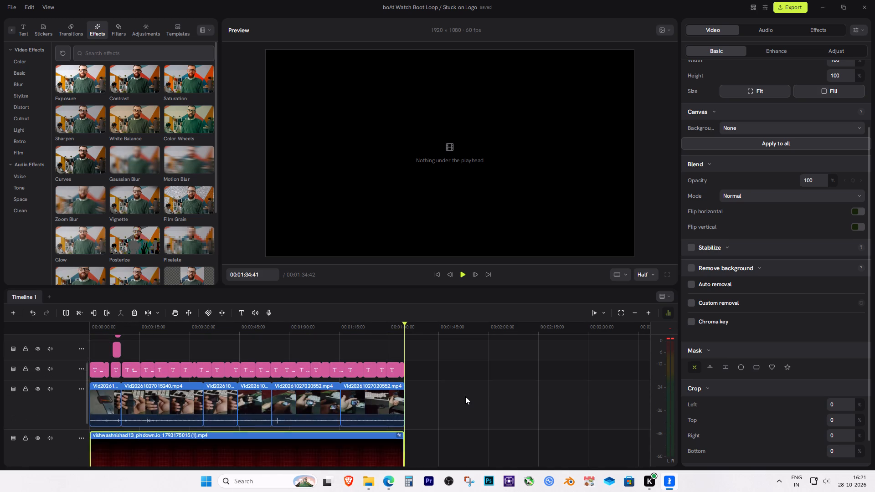
{"action": "scroll", "coordinate": [465, 396], "scroll_direction": "down", "scroll_amount": 4}
{"action": "scroll", "coordinate": [465, 397], "scroll_direction": "up", "scroll_amount": 3}
{"action": "scroll", "coordinate": [465, 397], "scroll_direction": "down", "scroll_amount": 6}
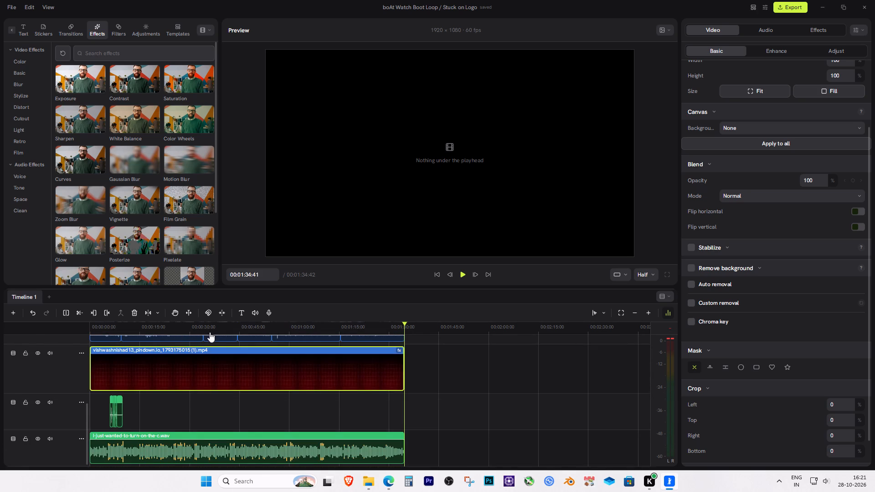
{"action": "scroll", "coordinate": [384, 366], "scroll_direction": "up", "scroll_amount": 3}
Review the opening from 00:00:00:00, and play the hard reset section from 00:00:19:53 through the "the side button for like 20 seconds" caption.
{"action": "left_click_drag", "start_coordinate": [324, 326], "coordinate": [113, 343]}
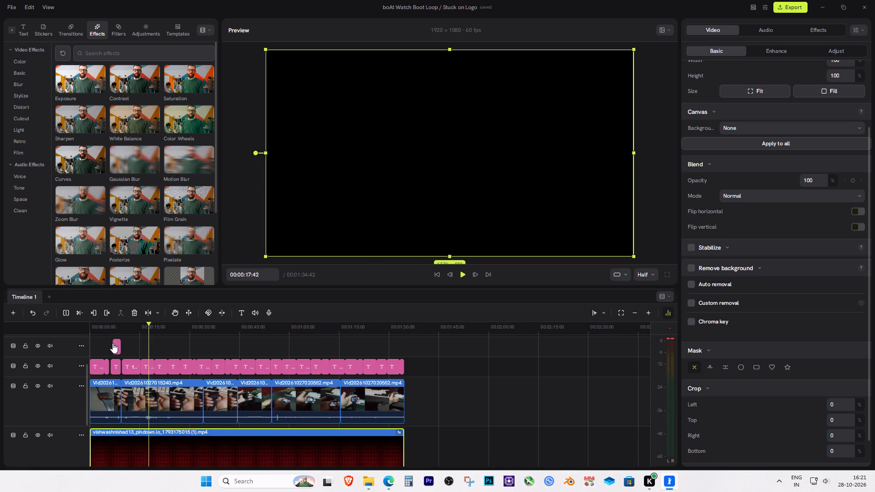
{"action": "left_click_drag", "start_coordinate": [113, 343], "coordinate": [63, 345]}
{"action": "scroll", "coordinate": [477, 388], "scroll_direction": "down", "scroll_amount": 6}
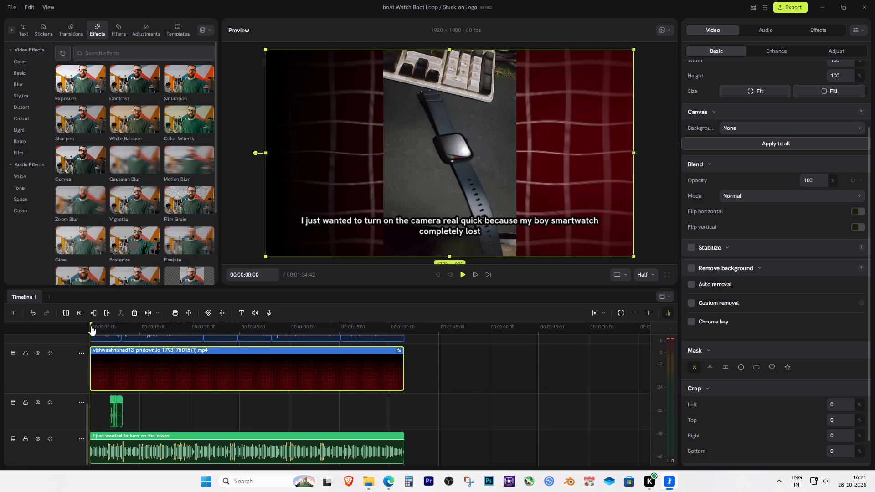
{"action": "left_click_drag", "start_coordinate": [91, 324], "coordinate": [137, 331]}
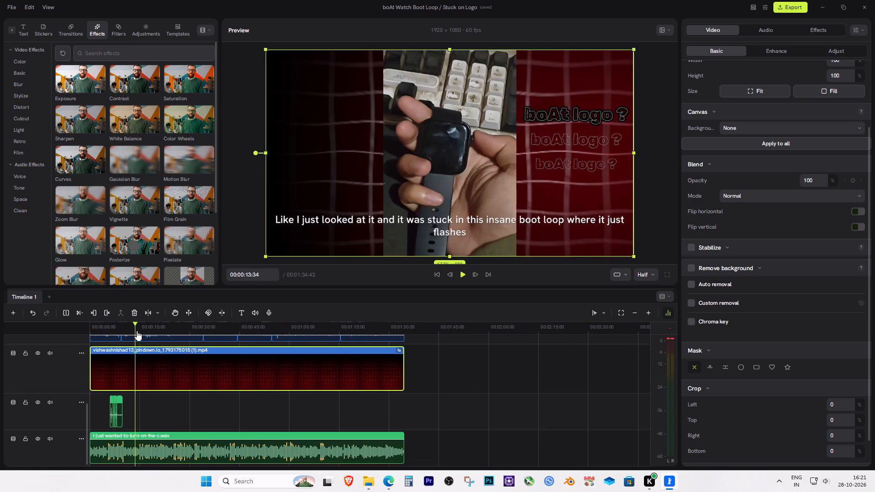
{"action": "left_click_drag", "start_coordinate": [137, 331], "coordinate": [158, 331]}
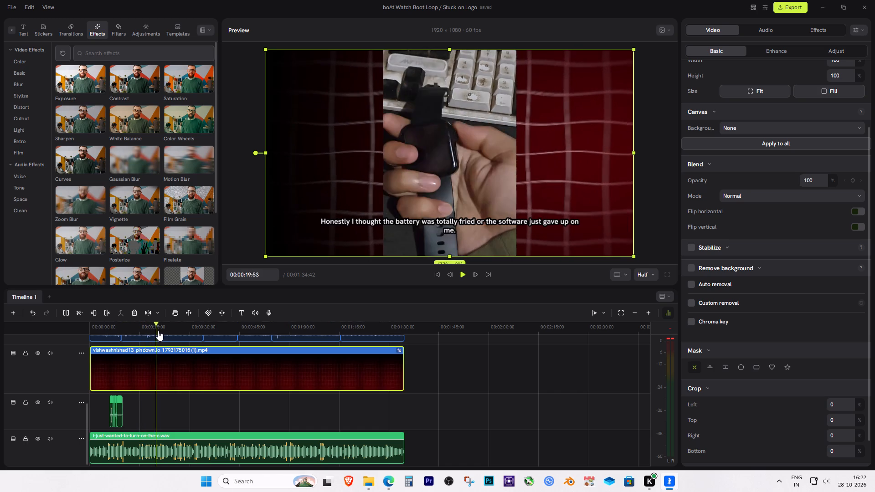
{"action": "left_click_drag", "start_coordinate": [158, 331], "coordinate": [157, 331]}
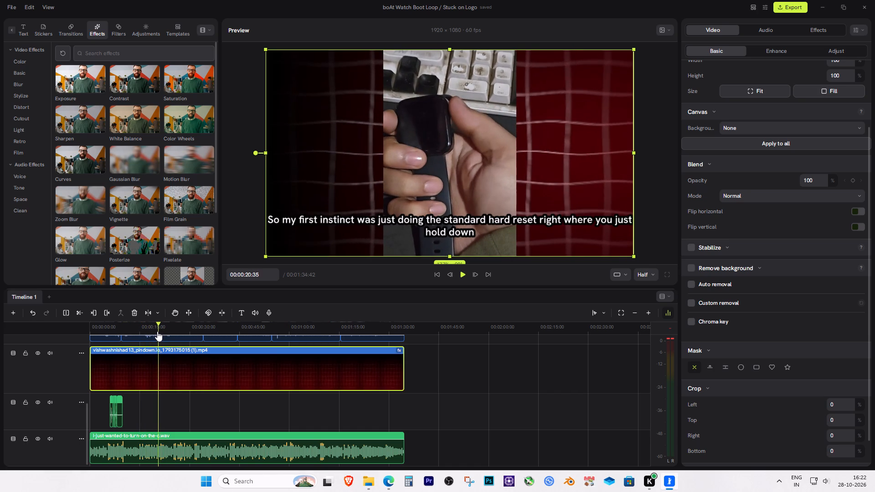
{"action": "left_click_drag", "start_coordinate": [157, 331], "coordinate": [156, 331]}
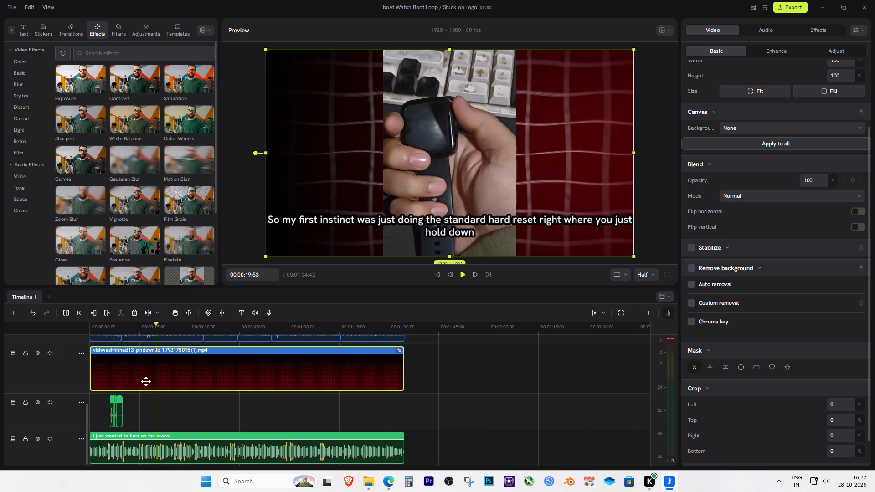
{"action": "left_click", "coordinate": [462, 273]}
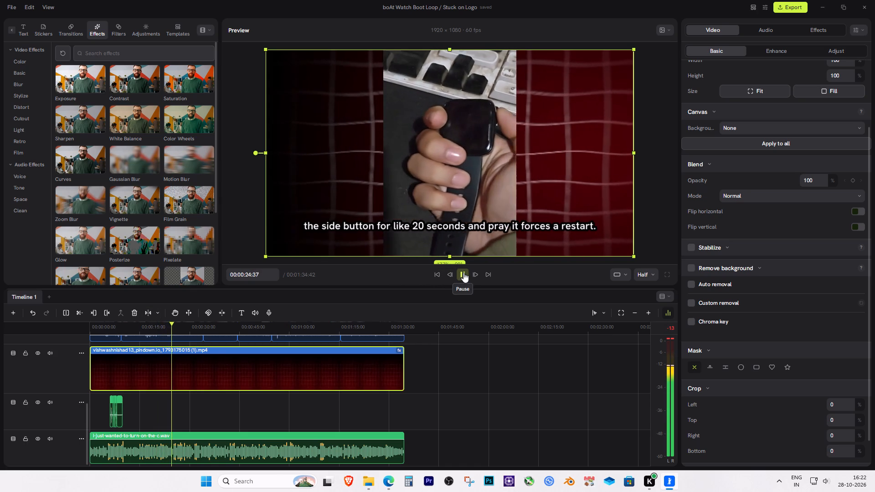
{"action": "left_click", "coordinate": [463, 272]}
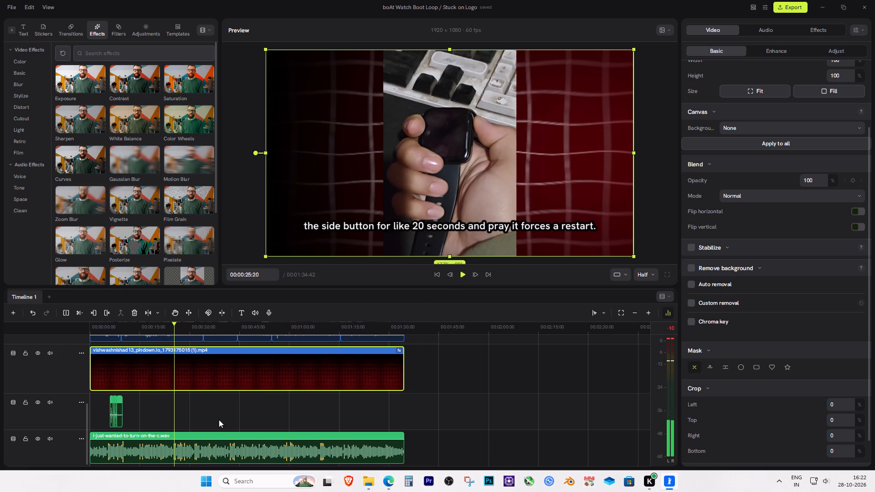
Split the "the side button for like 20 seconds and pray it forces a restart." caption at about 00:00:25 and delete its second part.
{"action": "scroll", "coordinate": [218, 418], "scroll_direction": "up", "scroll_amount": 3}
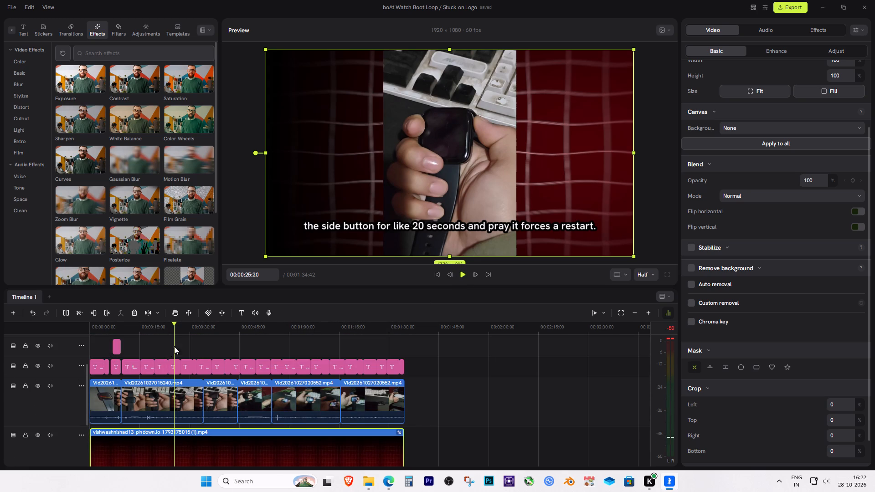
{"action": "key", "text": "ctrl+equal"}
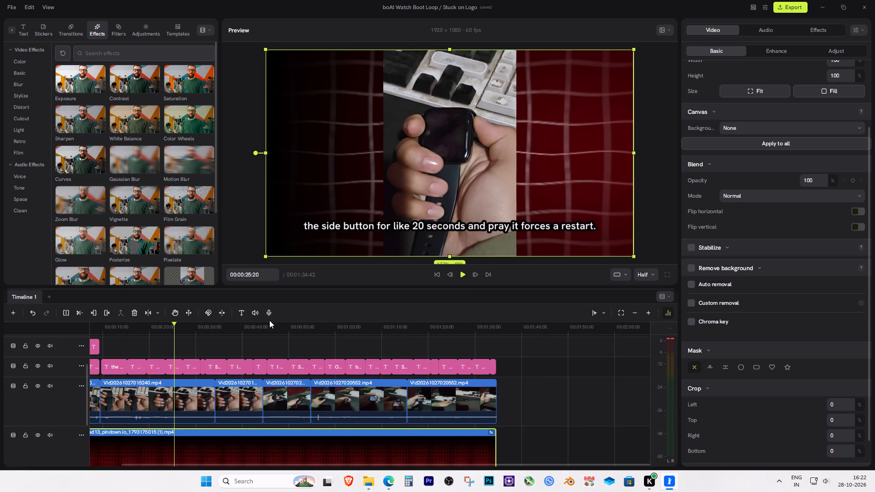
{"action": "key", "text": "ctrl+equal"}
{"action": "key", "text": "ctrl+equal"}
{"action": "key", "text": "ctrl+equal"}
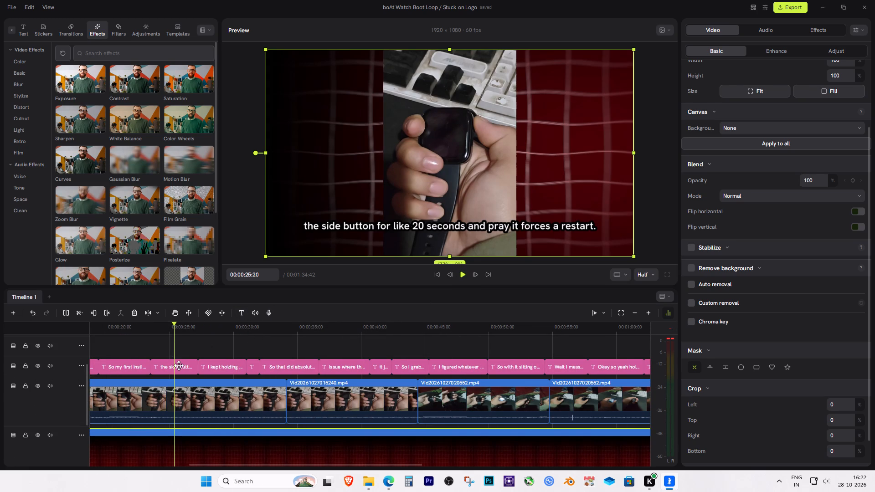
{"action": "left_click", "coordinate": [179, 366]}
{"action": "left_click_drag", "start_coordinate": [177, 328], "coordinate": [173, 328]}
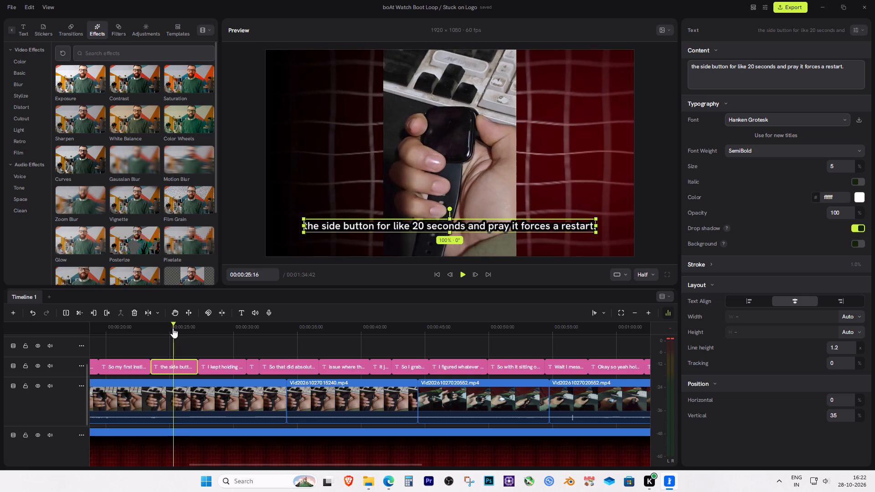
{"action": "left_click_drag", "start_coordinate": [173, 328], "coordinate": [171, 328]}
{"action": "key", "text": "s"}
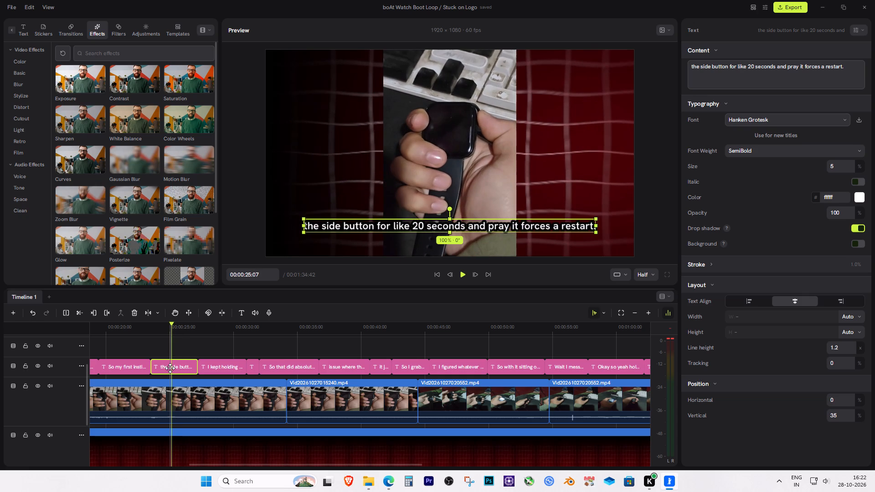
{"action": "key", "text": "b"}
{"action": "left_click", "coordinate": [170, 368]}
{"action": "key", "text": "n"}
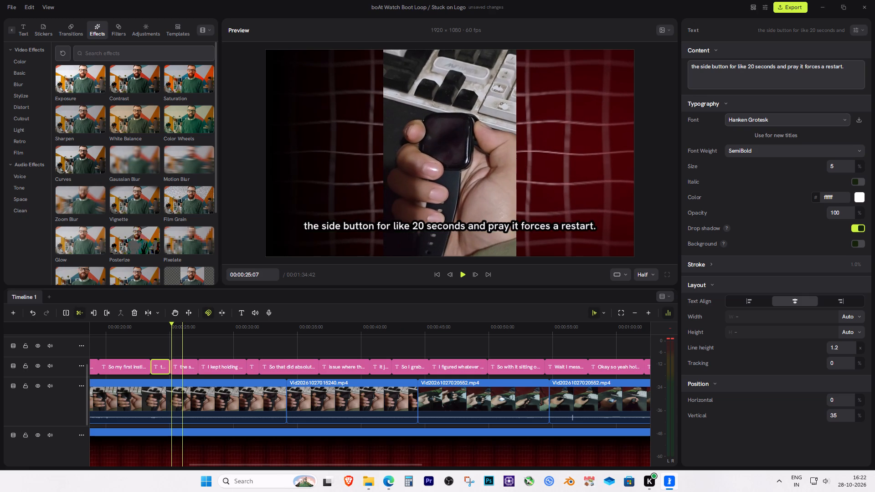
{"action": "key", "text": "b"}
{"action": "left_click", "coordinate": [182, 367]}
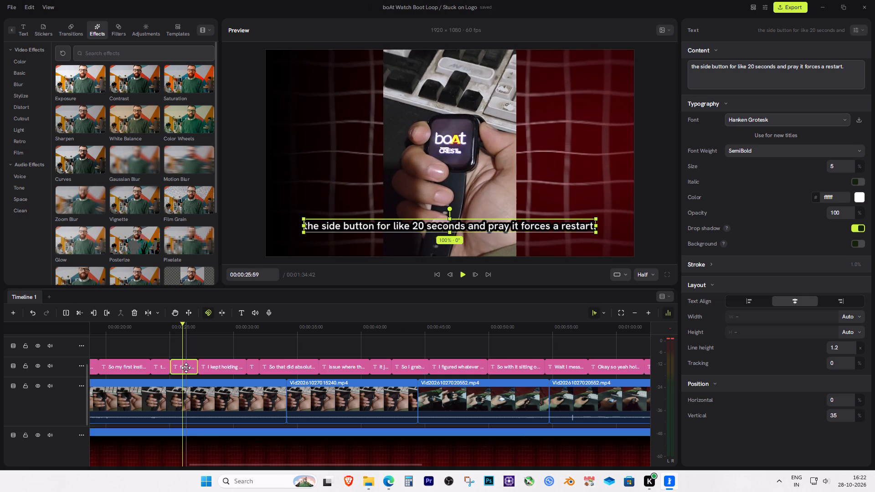
{"action": "key", "text": "Delete"}
Save the boAt Watch Boot Loop / Stuck on Logo project.
{"action": "left_click_drag", "start_coordinate": [173, 327], "coordinate": [156, 329]}
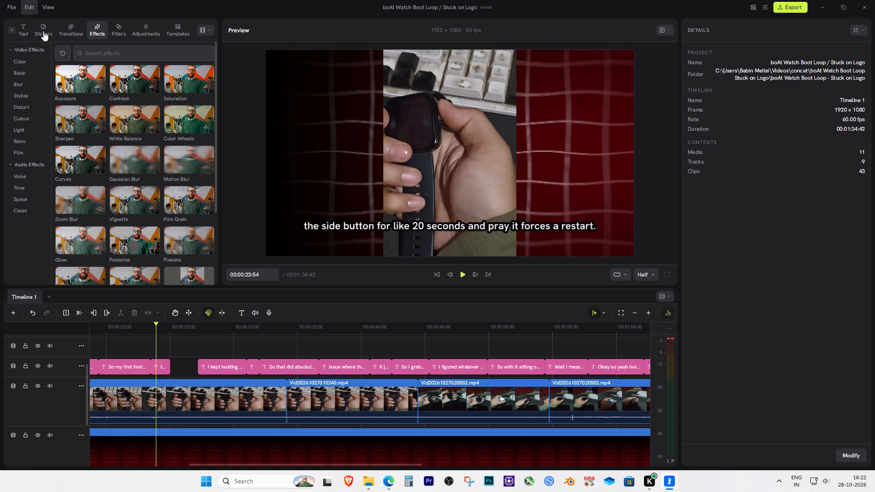
{"action": "left_click", "coordinate": [11, 6]}
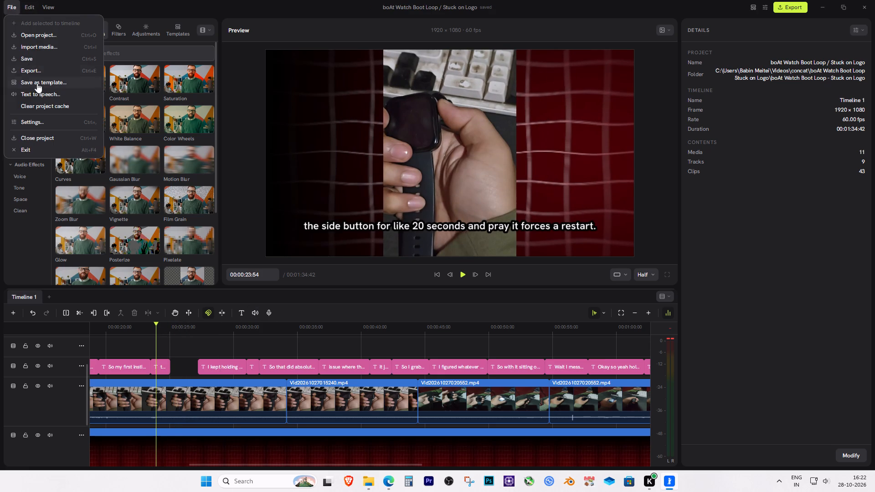
{"action": "left_click", "coordinate": [36, 61]}
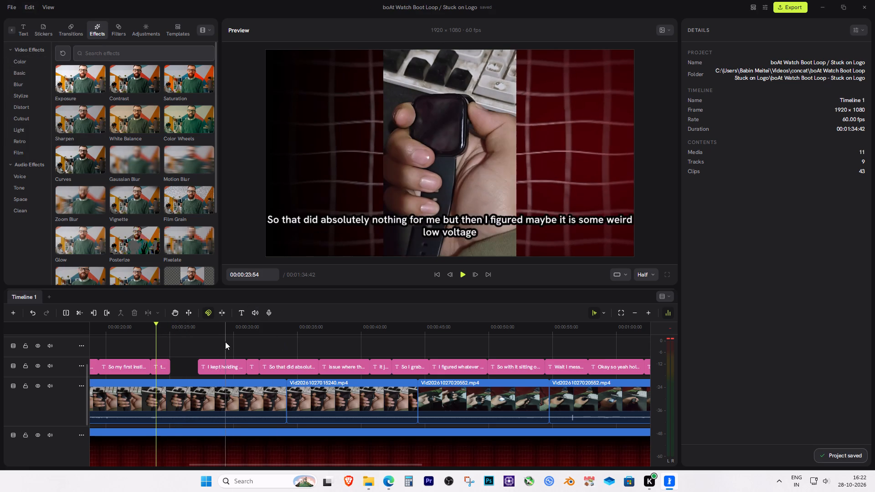
Open the export settings and scrub the export preview through the later part of the video, ending at about 00:01:03:22.
{"action": "left_click", "coordinate": [225, 342]}
{"action": "left_click", "coordinate": [788, 4]}
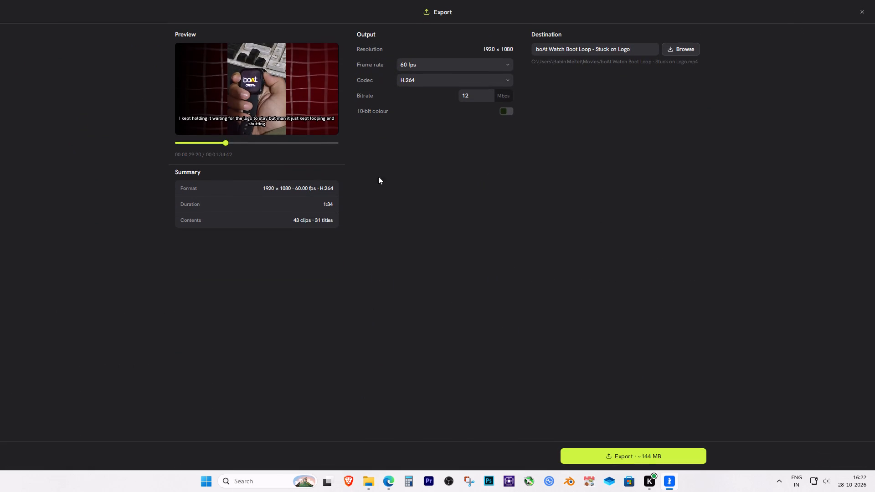
{"action": "left_click_drag", "start_coordinate": [226, 143], "coordinate": [324, 149]}
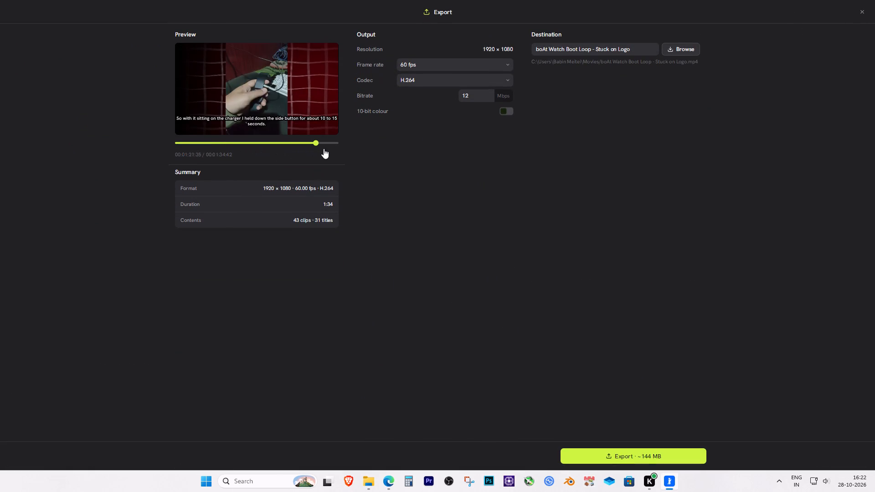
{"action": "left_click_drag", "start_coordinate": [324, 149], "coordinate": [368, 150]}
{"action": "left_click_drag", "start_coordinate": [317, 144], "coordinate": [293, 145]}
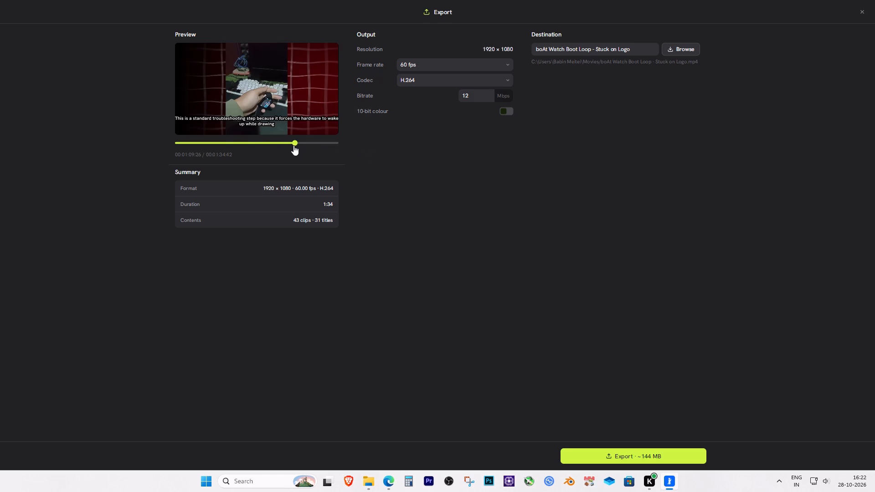
{"action": "left_click_drag", "start_coordinate": [293, 145], "coordinate": [284, 146]}
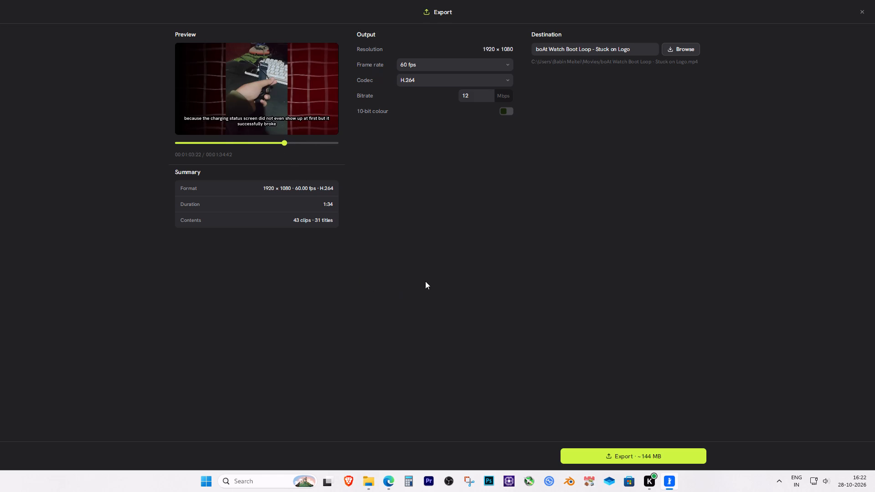
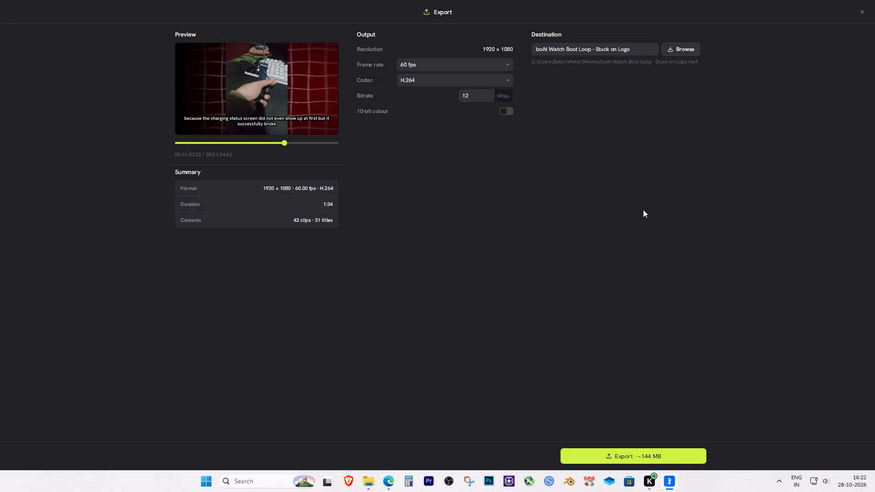
Start exporting the video as "boAt Watch Boot Loop - Stuck on Logo" at 1920 × 1080, 60 fps, H.264 and 12 Mbps.
{"action": "left_click_drag", "start_coordinate": [635, 48], "coordinate": [523, 49]}
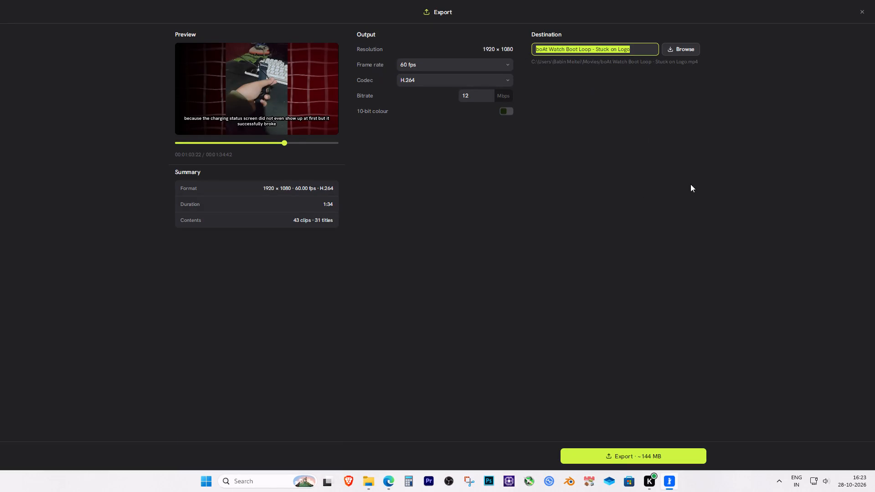
{"action": "left_click", "coordinate": [700, 193]}
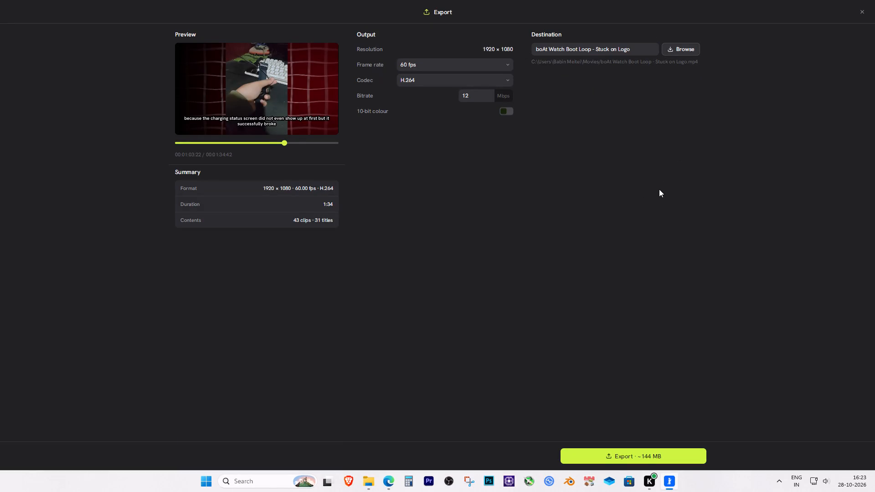
{"action": "left_click", "coordinate": [634, 456]}
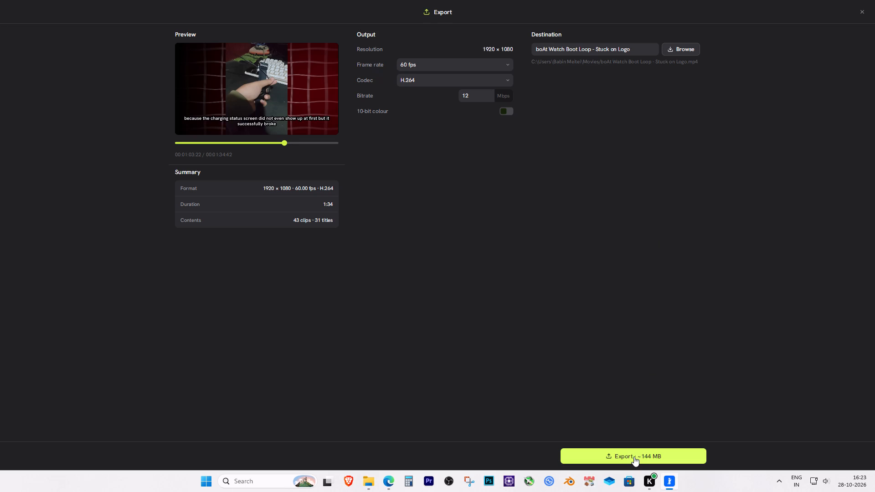
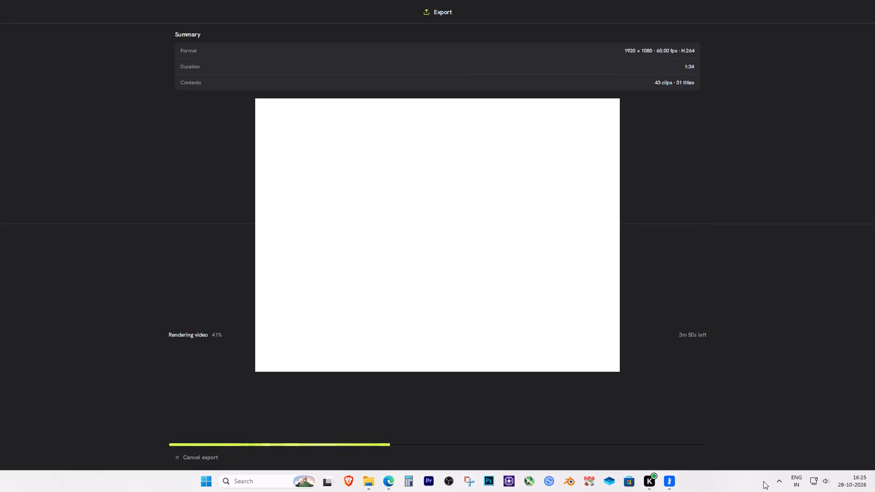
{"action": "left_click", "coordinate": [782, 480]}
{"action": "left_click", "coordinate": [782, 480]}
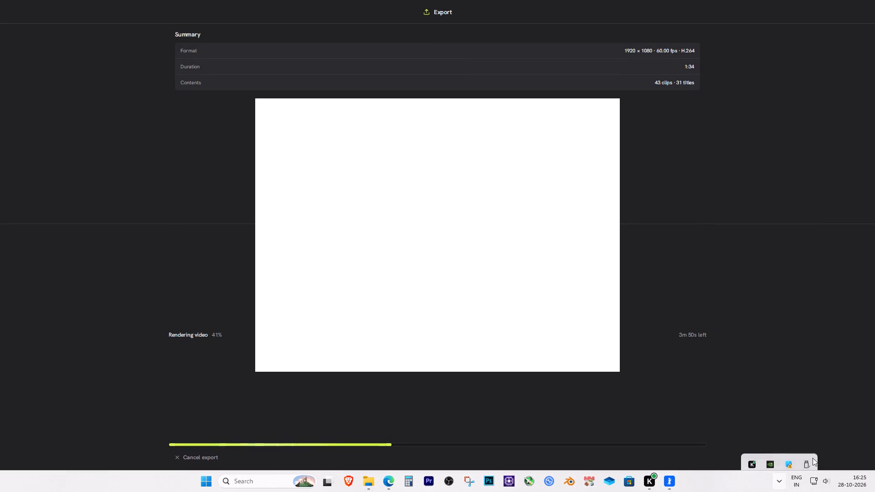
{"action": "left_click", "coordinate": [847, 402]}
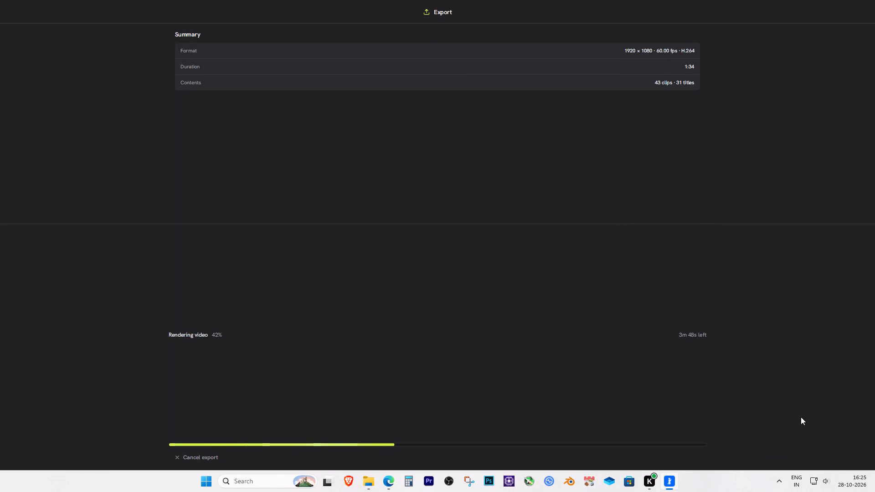
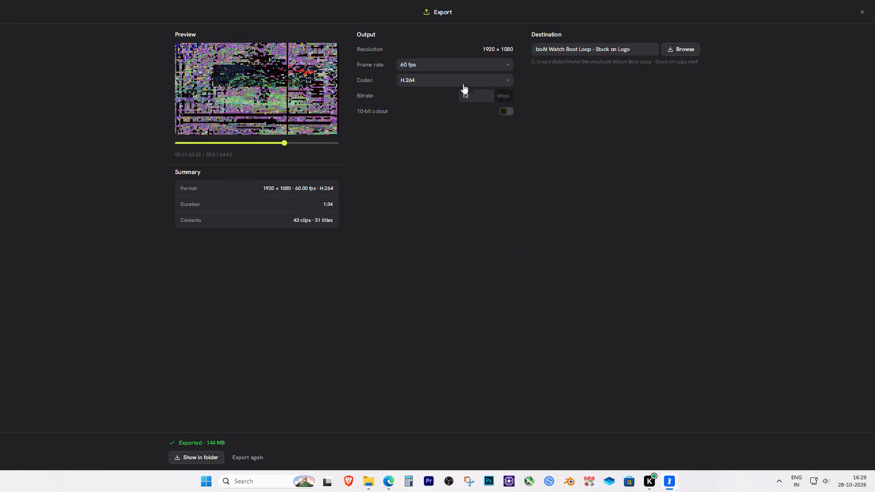
Close the export page and check the preview picture at several points along the first 40 seconds of Timeline 1.
{"action": "left_click", "coordinate": [860, 12]}
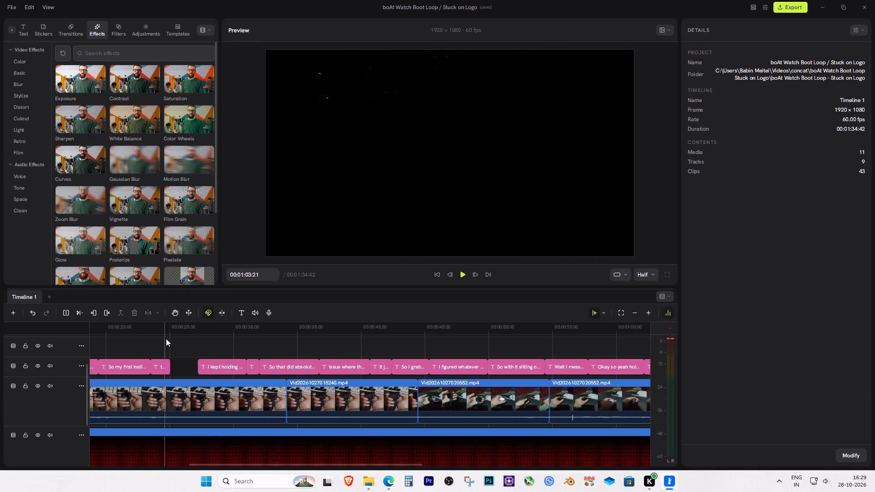
{"action": "left_click", "coordinate": [122, 331]}
{"action": "left_click", "coordinate": [187, 331]}
{"action": "left_click", "coordinate": [226, 333]}
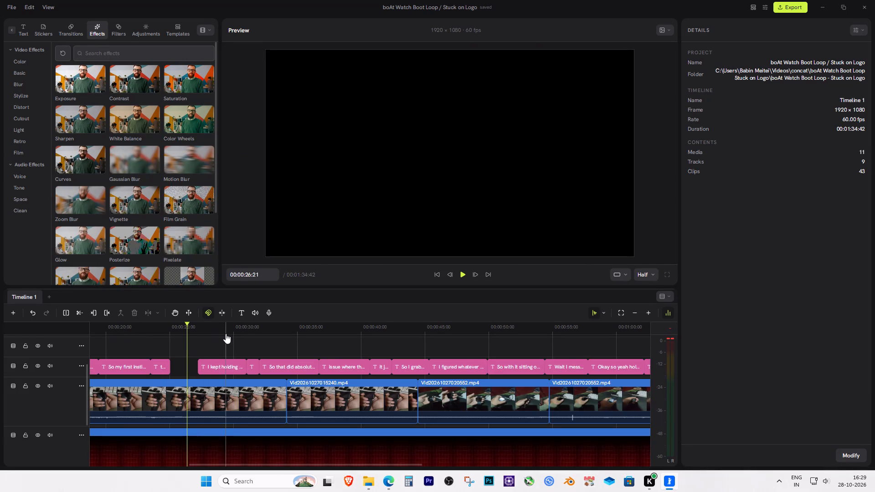
{"action": "left_click", "coordinate": [279, 333]}
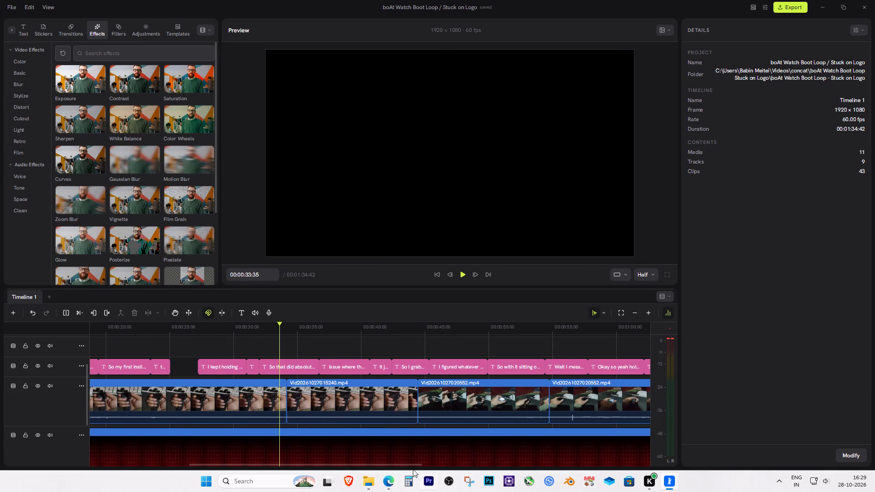
{"action": "left_click_drag", "start_coordinate": [278, 324], "coordinate": [327, 332]}
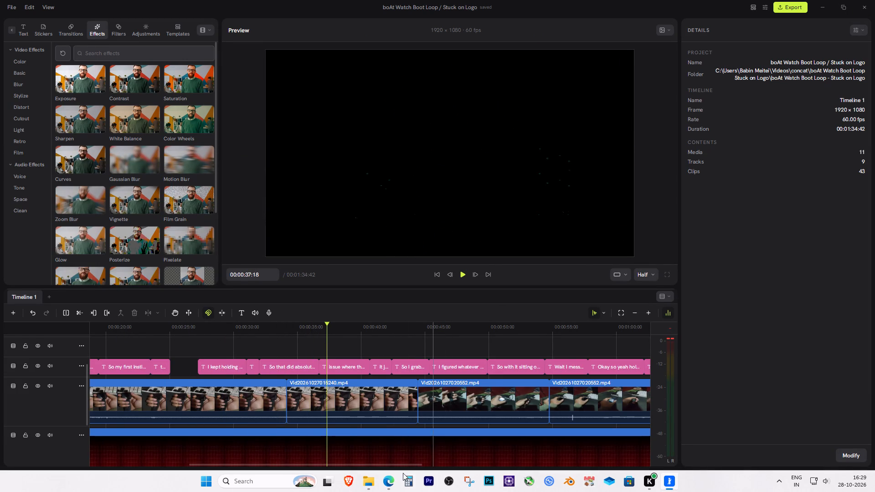
Check the Videos folder in File Explorer, then the export destination folder in Concat, for the exported video.
{"action": "left_click", "coordinate": [372, 483]}
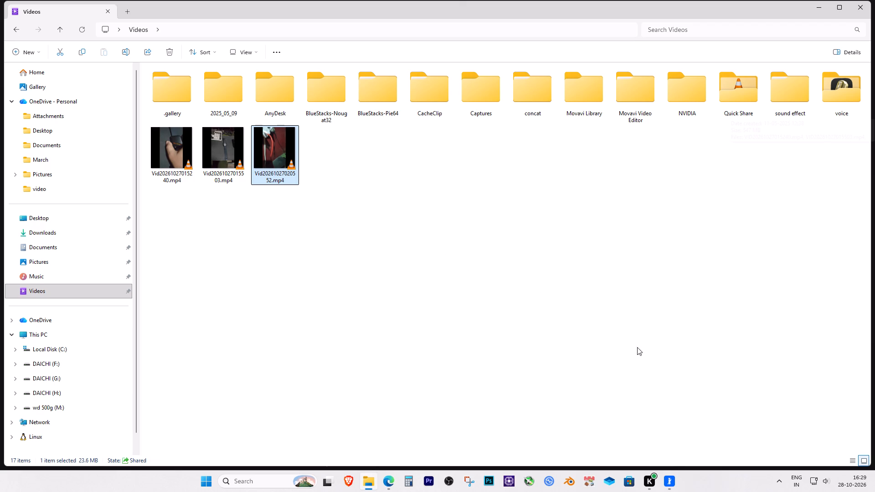
{"action": "left_click", "coordinate": [667, 479]}
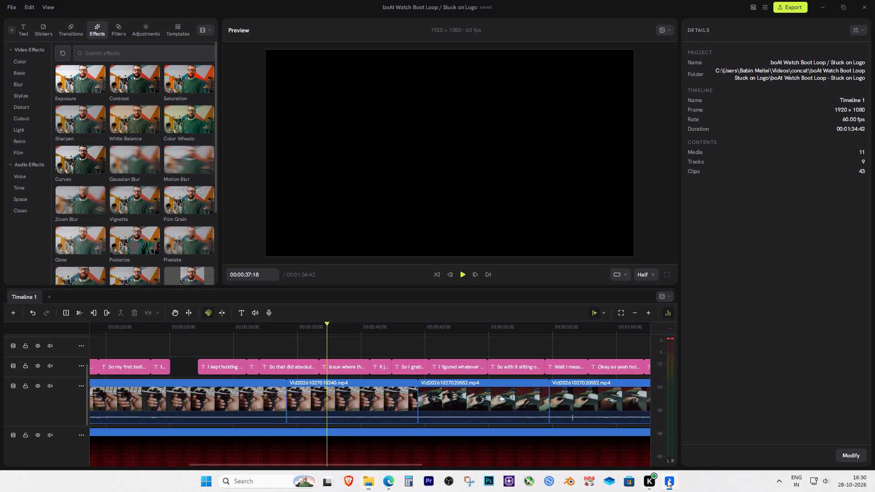
{"action": "left_click", "coordinate": [795, 5]}
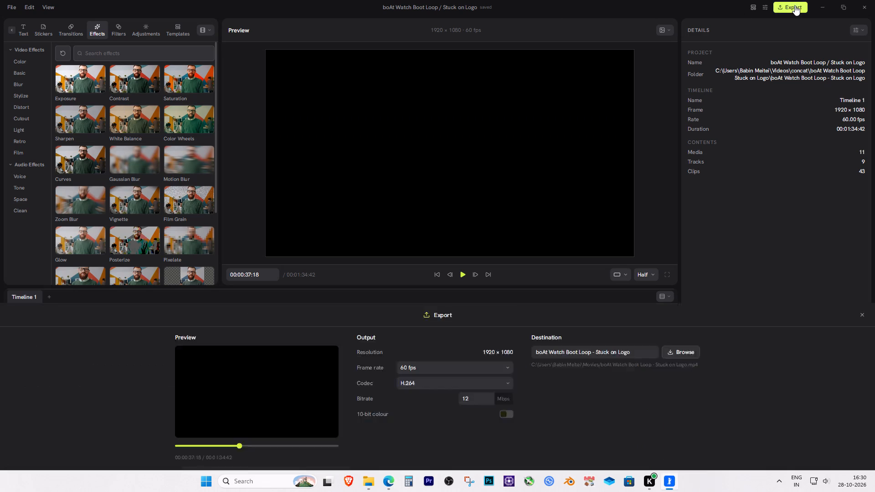
{"action": "left_click", "coordinate": [683, 52]}
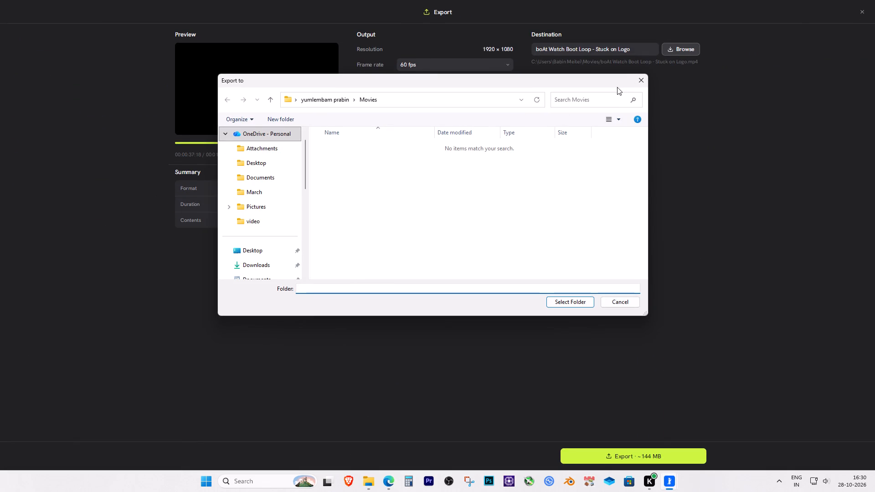
{"action": "left_click", "coordinate": [639, 82]}
Switch to File Explorer and look for the exported video in the project folder under Videos > concat, including its audio subfolder.
{"action": "left_click", "coordinate": [366, 487]}
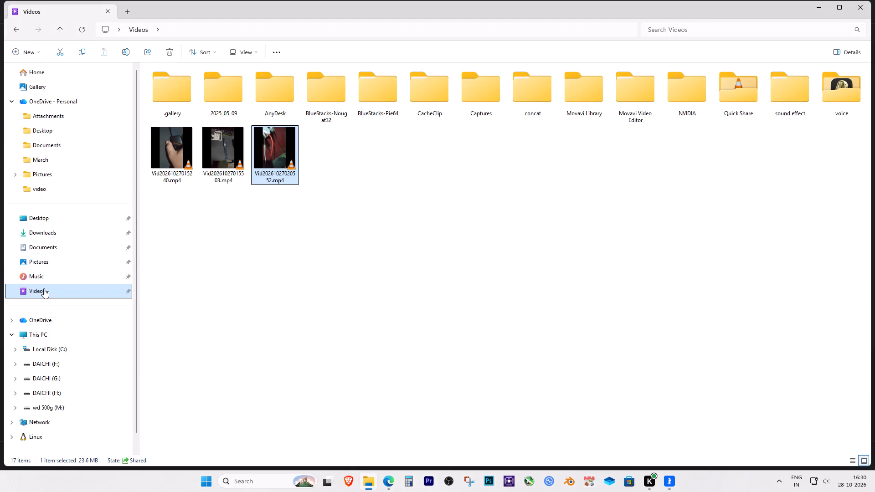
{"action": "left_click", "coordinate": [556, 98]}
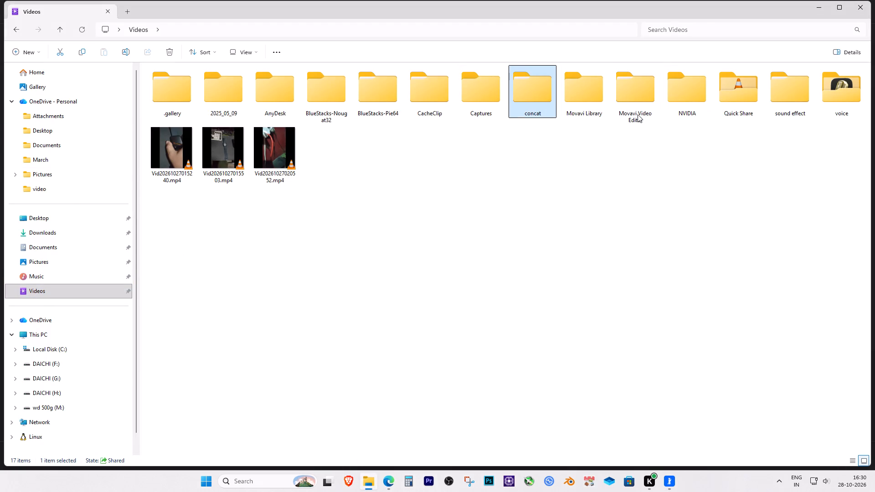
{"action": "double_click", "coordinate": [539, 92]}
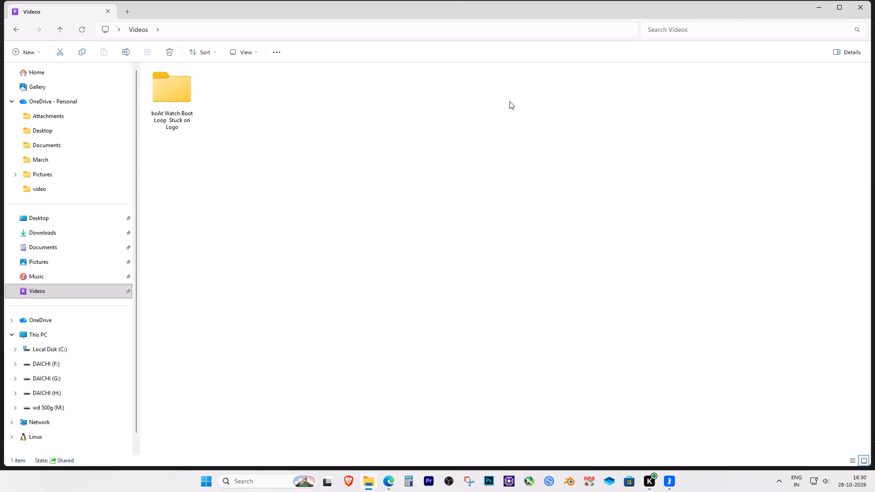
{"action": "double_click", "coordinate": [174, 107]}
{"action": "double_click", "coordinate": [176, 109]}
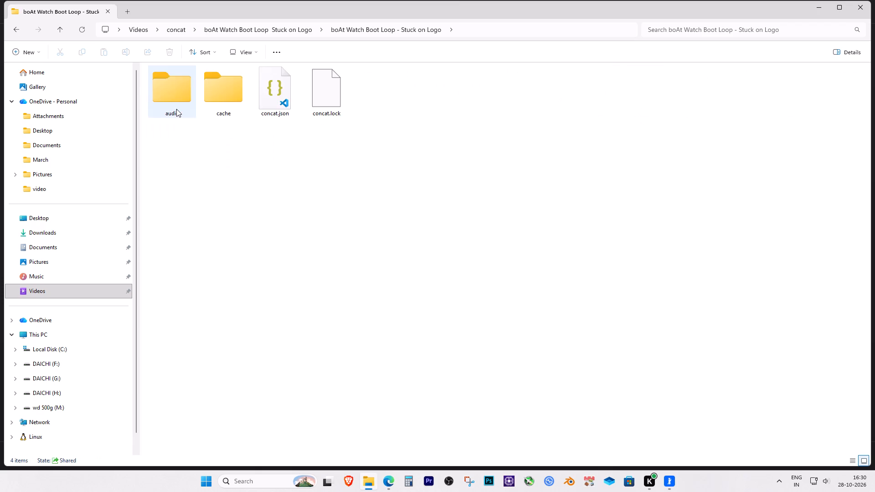
{"action": "double_click", "coordinate": [179, 94]}
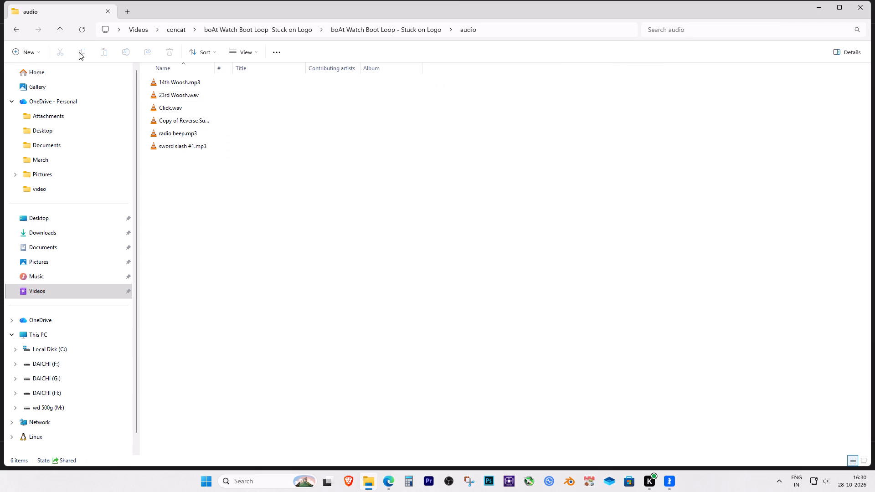
{"action": "left_click", "coordinate": [57, 28]}
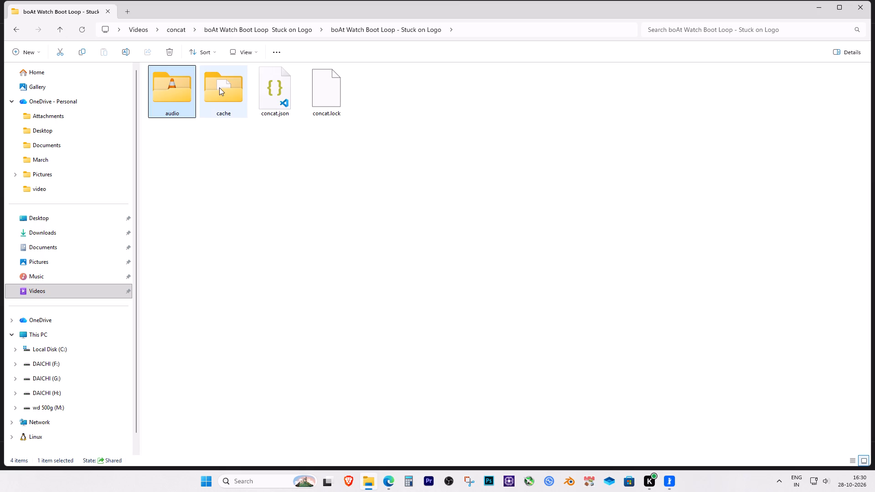
Examine the project's cache folder, including its art and audio subfolders, for the exported video.
{"action": "double_click", "coordinate": [219, 87]}
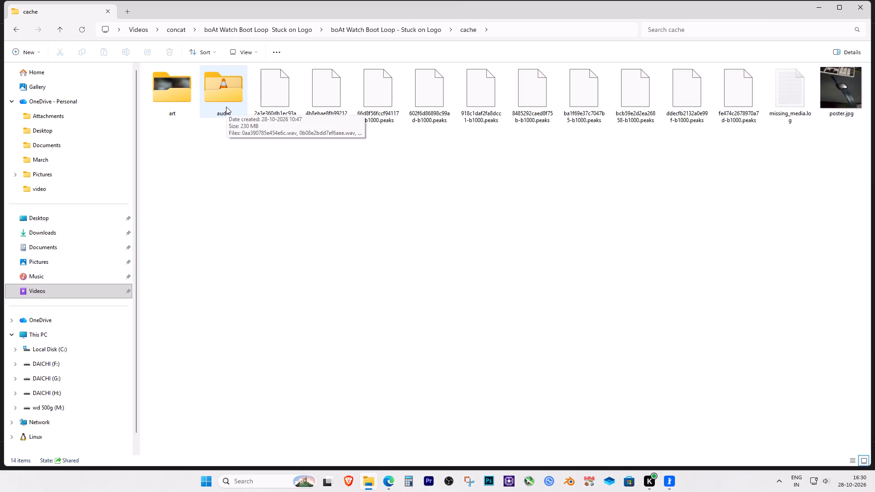
{"action": "double_click", "coordinate": [165, 102]}
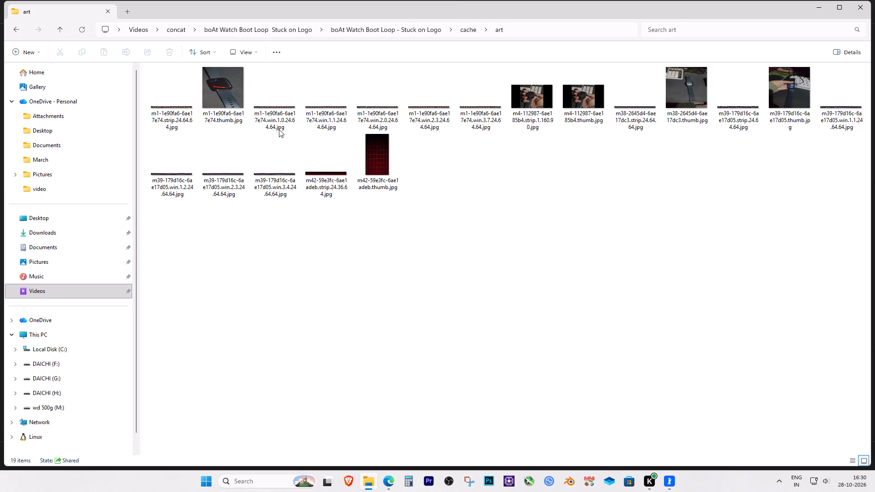
{"action": "left_click", "coordinate": [57, 27]}
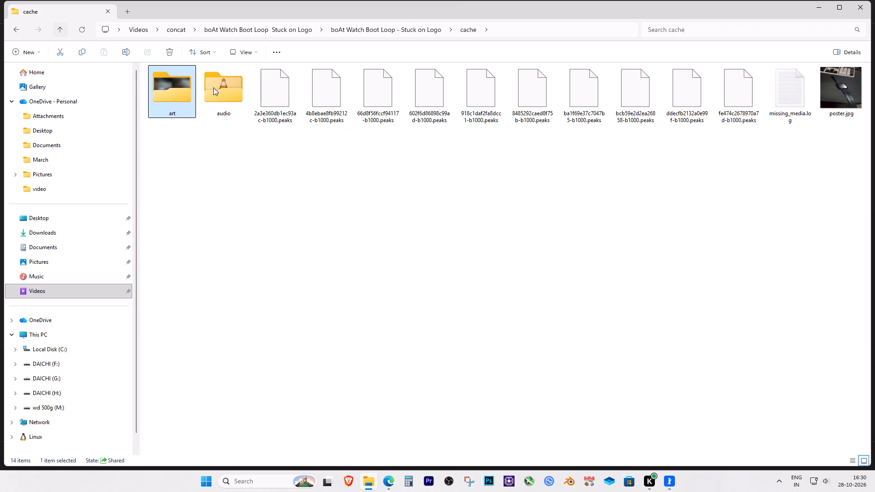
{"action": "double_click", "coordinate": [232, 101]}
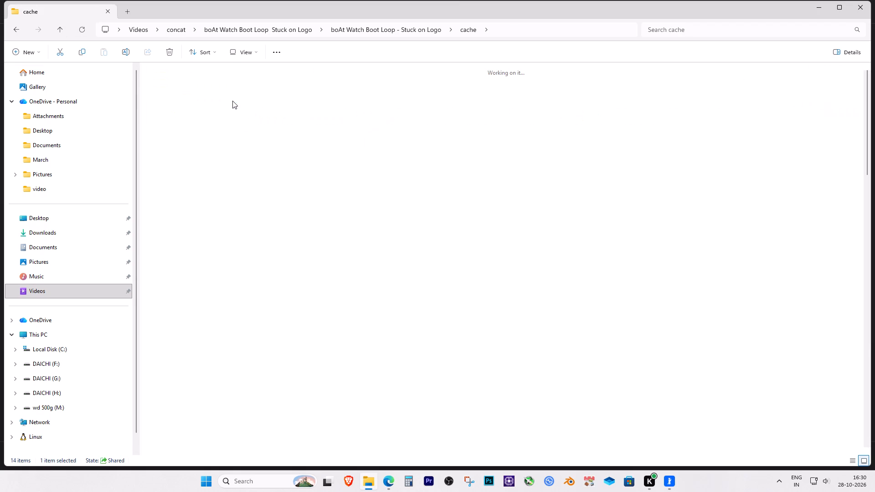
{"action": "scroll", "coordinate": [233, 202], "scroll_direction": "down", "scroll_amount": 16}
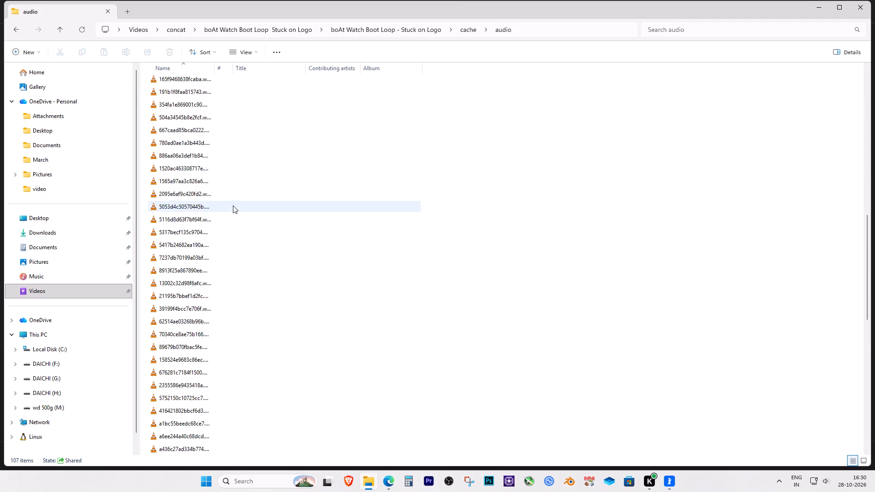
{"action": "scroll", "coordinate": [233, 205], "scroll_direction": "down", "scroll_amount": 20}
{"action": "scroll", "coordinate": [233, 205], "scroll_direction": "down", "scroll_amount": 2}
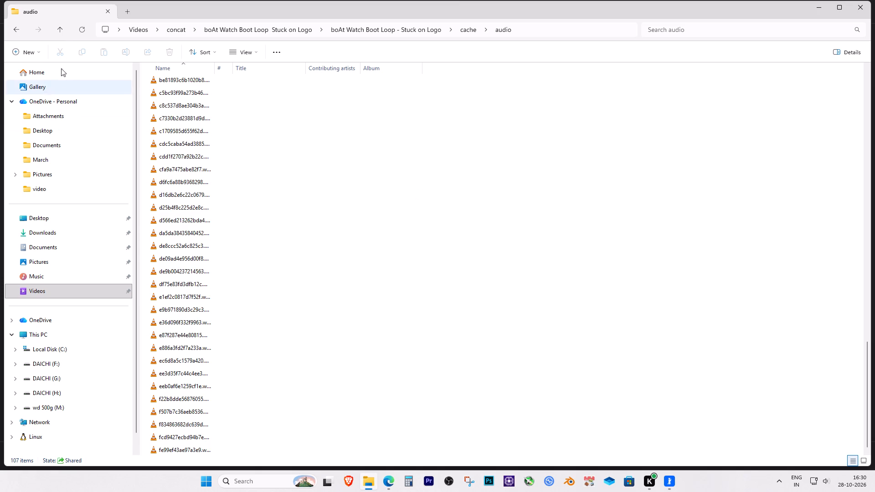
{"action": "left_click", "coordinate": [61, 34]}
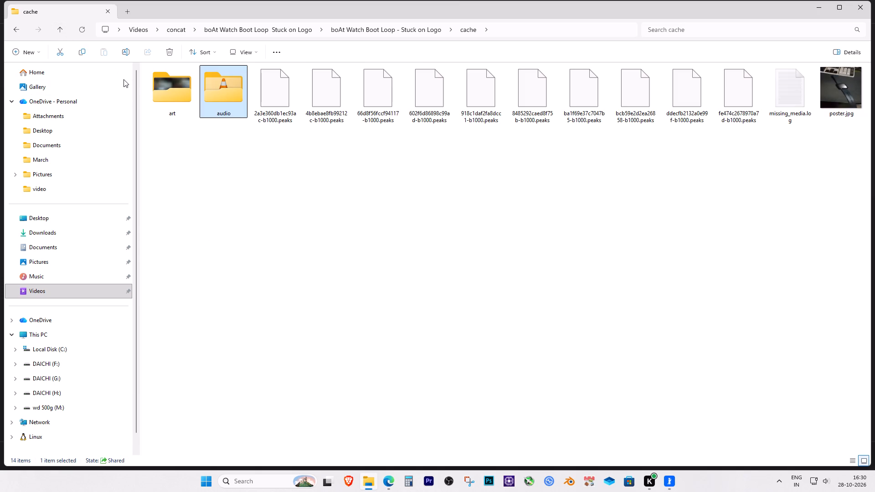
{"action": "double_click", "coordinate": [176, 95]}
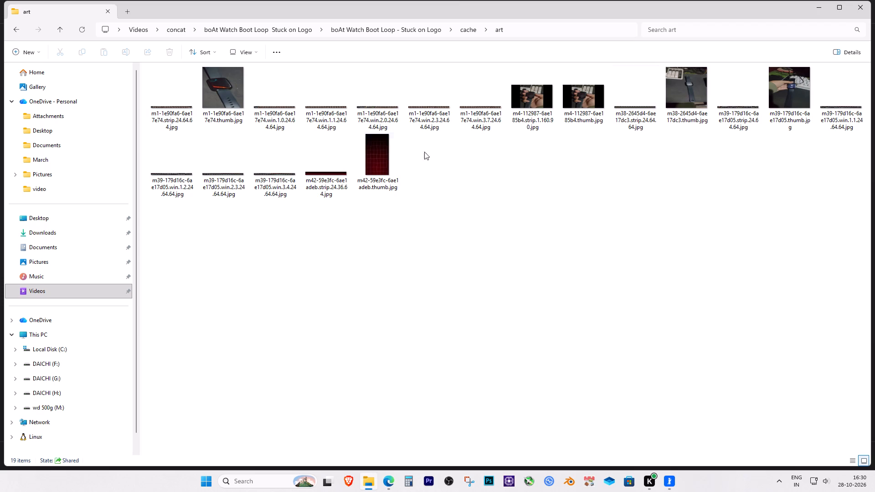
{"action": "left_click", "coordinate": [61, 32]}
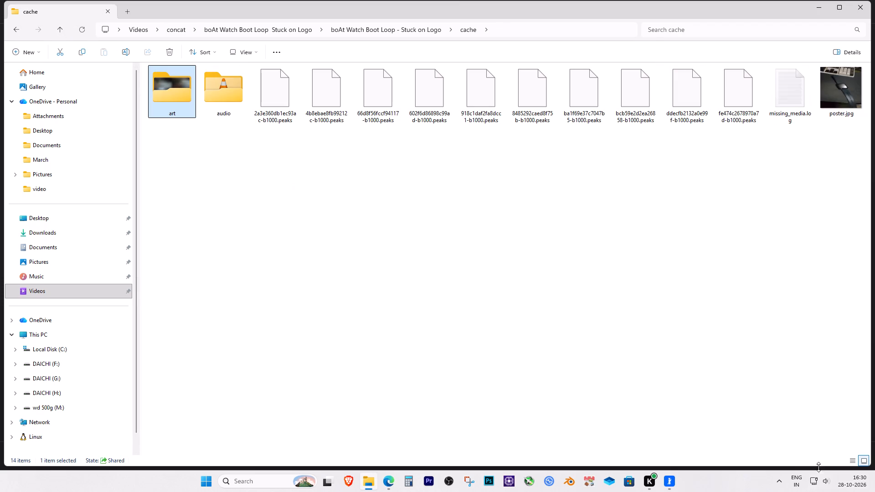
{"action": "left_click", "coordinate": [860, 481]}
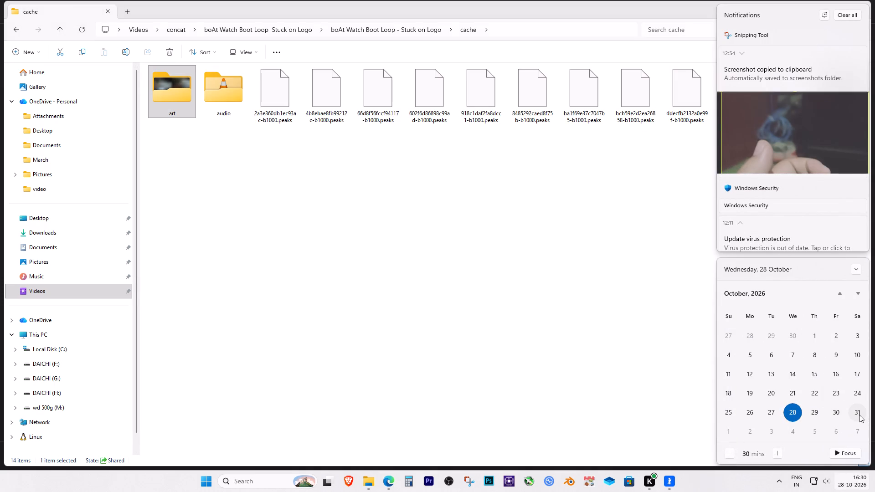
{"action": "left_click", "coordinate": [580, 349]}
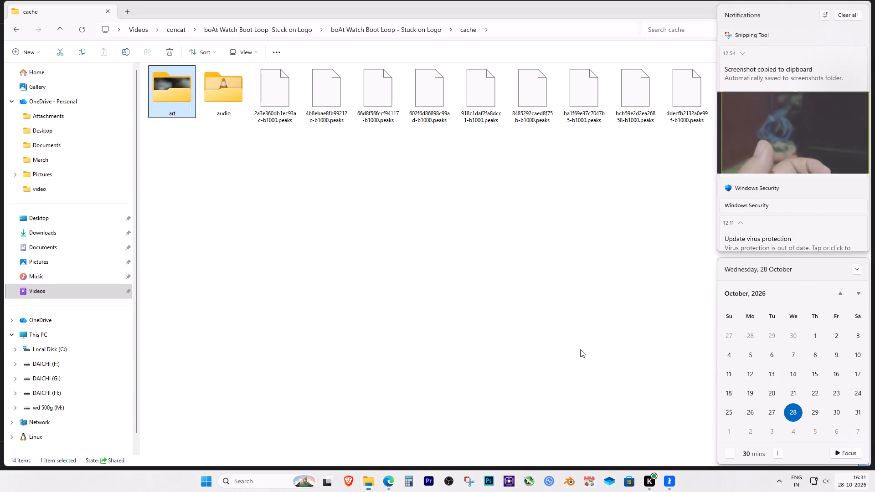
Recheck the cache's art folder and the project's audio folder for the exported video.
{"action": "double_click", "coordinate": [164, 94]}
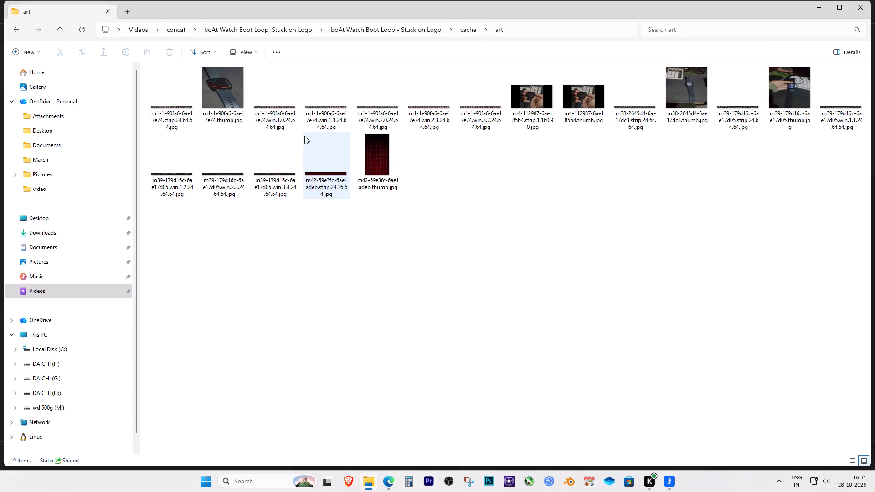
{"action": "left_click", "coordinate": [57, 33]}
{"action": "left_click", "coordinate": [57, 33]}
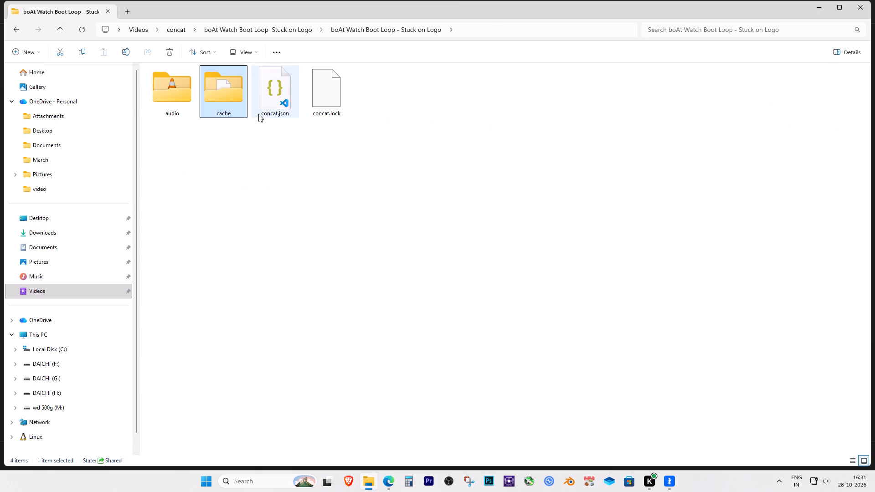
{"action": "double_click", "coordinate": [186, 91]}
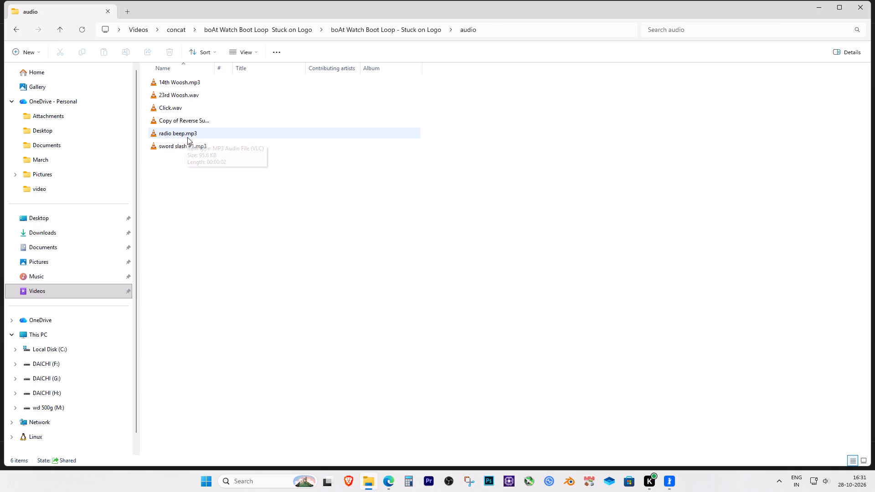
Return to Concat's export page and examine the preview picture at several points across the whole video.
{"action": "left_click", "coordinate": [669, 482]}
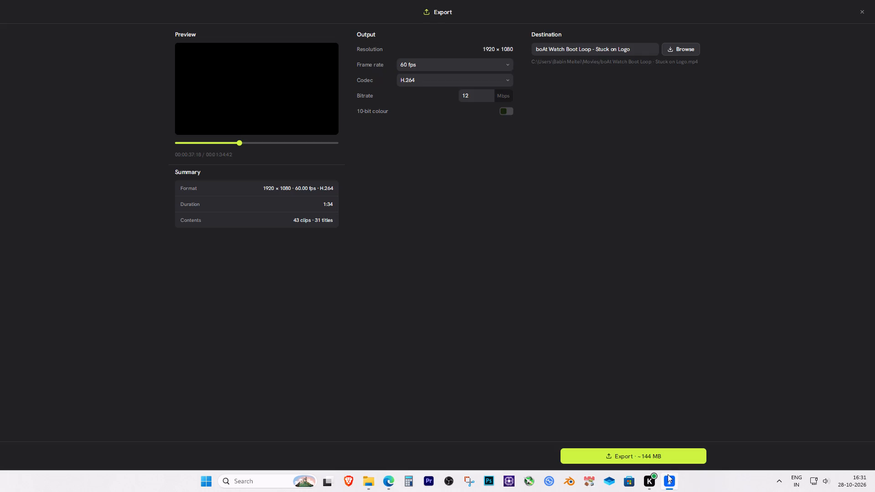
{"action": "left_click_drag", "start_coordinate": [237, 139], "coordinate": [334, 142]}
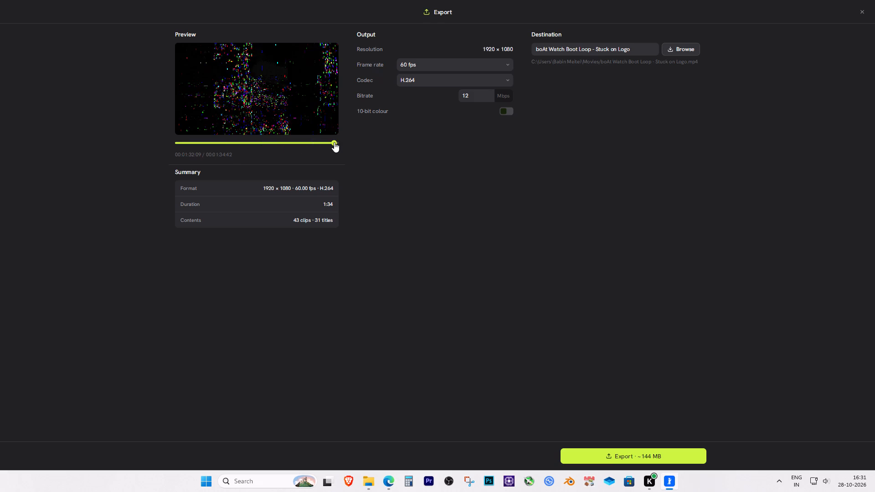
{"action": "left_click_drag", "start_coordinate": [334, 142], "coordinate": [185, 143]}
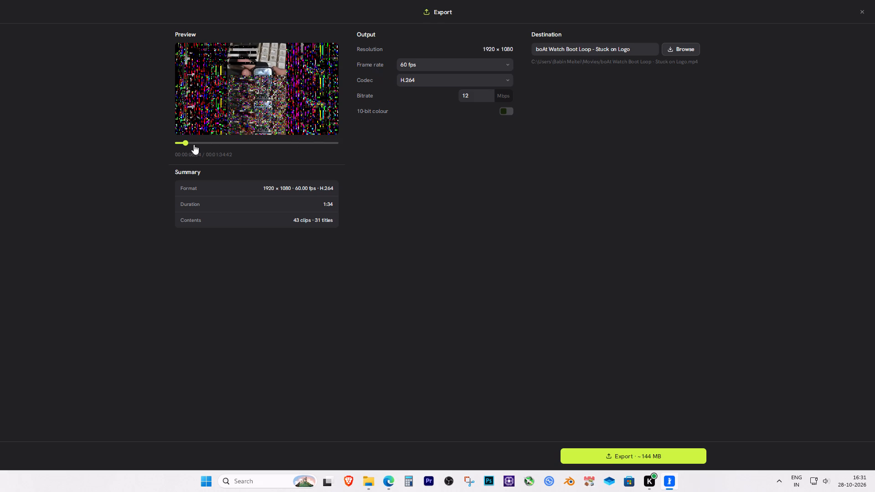
{"action": "left_click_drag", "start_coordinate": [186, 143], "coordinate": [159, 143]}
{"action": "left_click", "coordinate": [196, 143]}
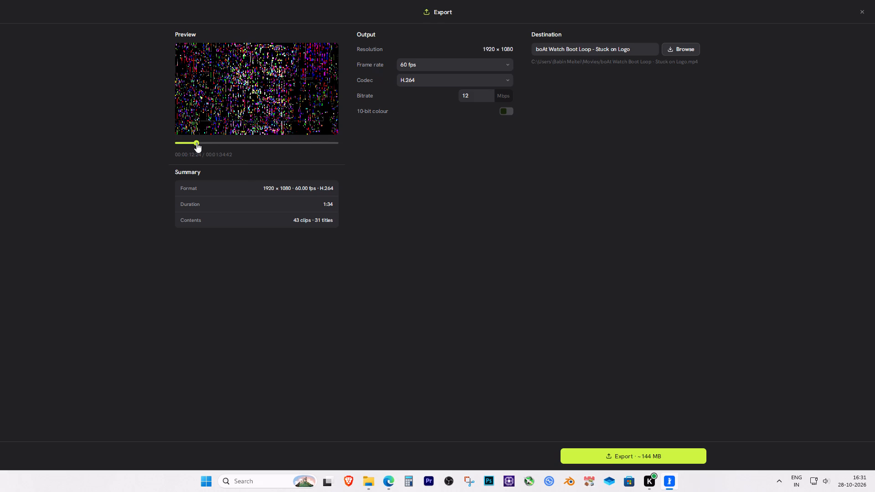
{"action": "left_click", "coordinate": [229, 143]}
{"action": "left_click", "coordinate": [259, 144]}
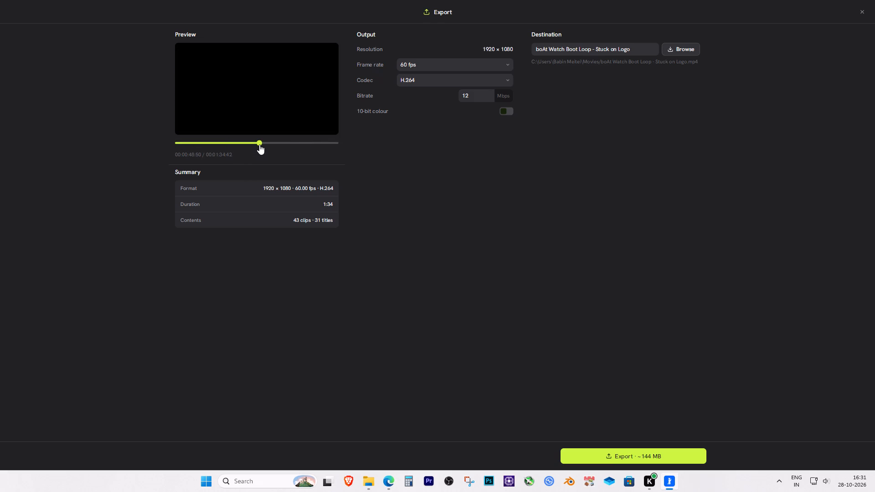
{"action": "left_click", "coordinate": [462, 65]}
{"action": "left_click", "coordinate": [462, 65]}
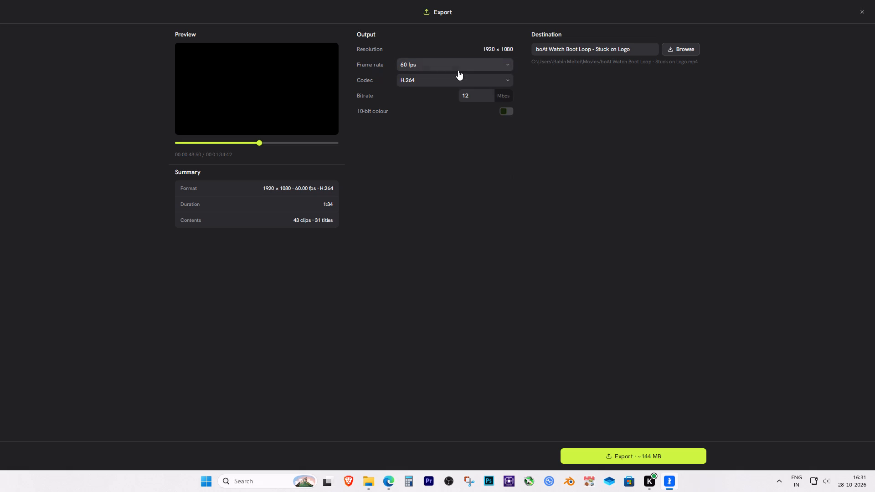
Review the available export codecs and the bitrate and 10-bit colour settings, leaving them as they are, and close the export page.
{"action": "left_click", "coordinate": [453, 78]}
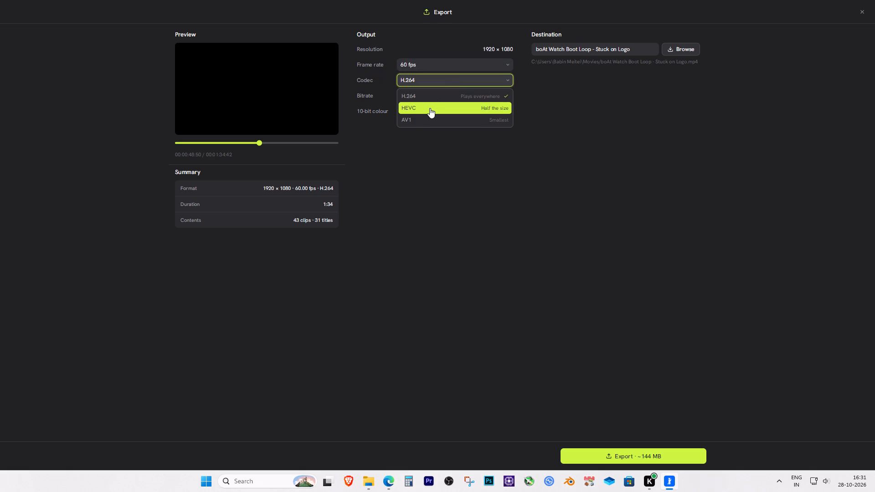
{"action": "left_click", "coordinate": [447, 81]}
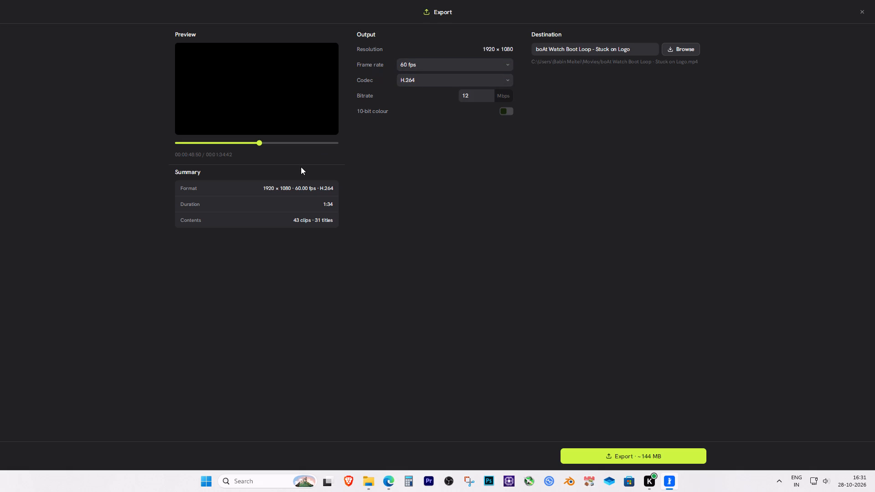
{"action": "left_click", "coordinate": [499, 97]}
{"action": "left_click", "coordinate": [483, 97]}
{"action": "left_click", "coordinate": [438, 121]}
{"action": "left_click", "coordinate": [865, 12]}
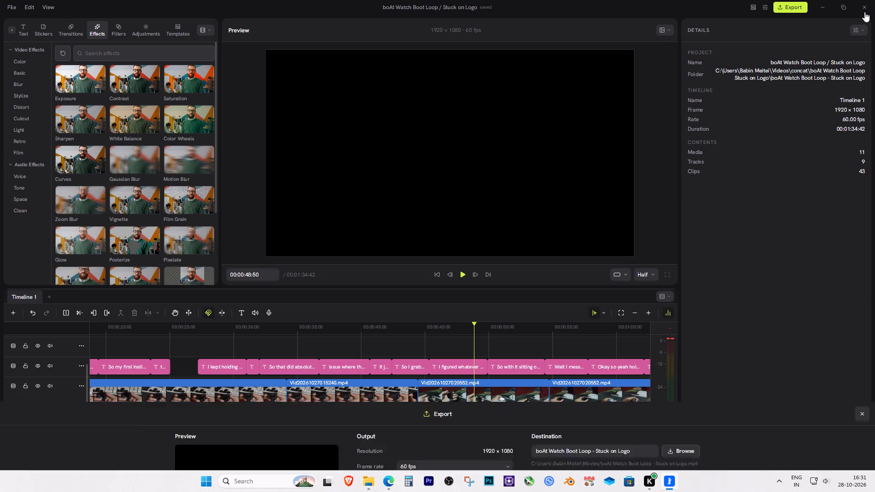
Move the playhead to about 21 seconds in the timeline, save the project and close Concat.
{"action": "left_click", "coordinate": [124, 331]}
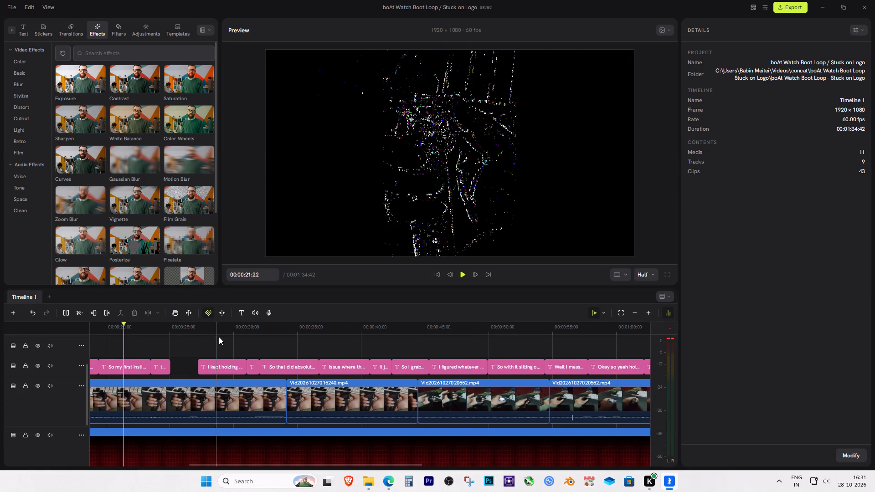
{"action": "scroll", "coordinate": [219, 337], "scroll_direction": "down", "scroll_amount": 1}
{"action": "left_click", "coordinate": [6, 5]}
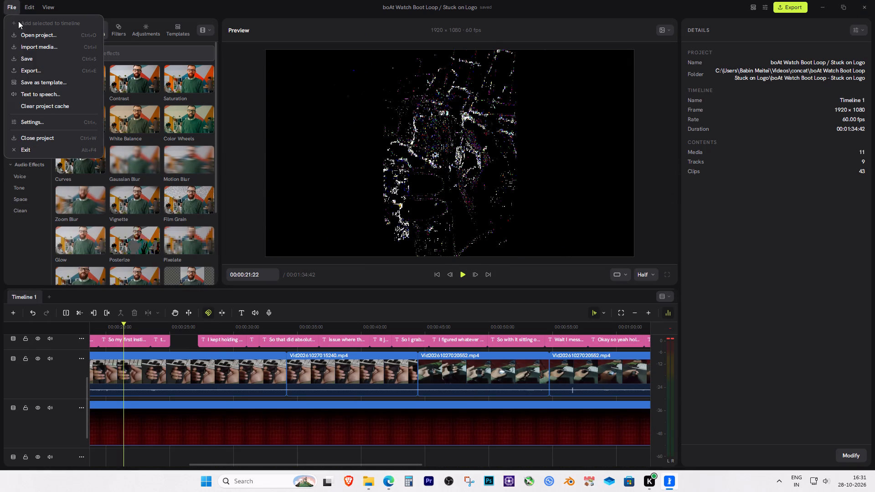
{"action": "left_click", "coordinate": [40, 61]}
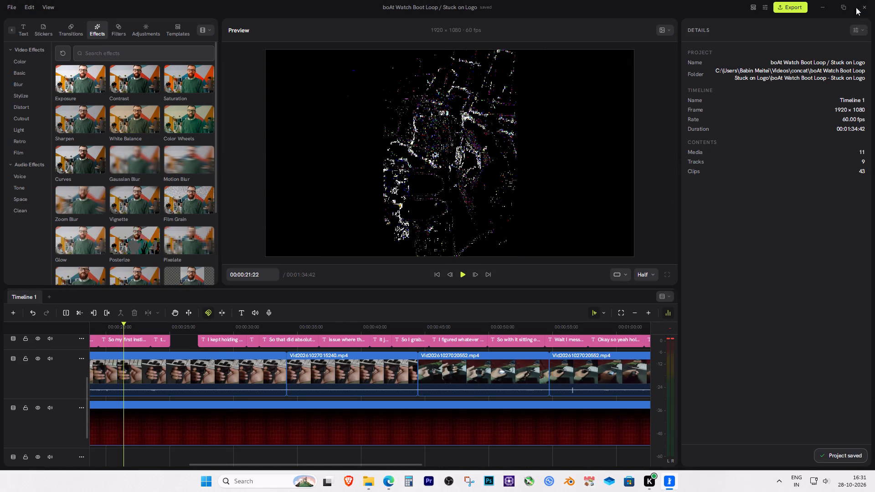
{"action": "left_click", "coordinate": [874, 3]}
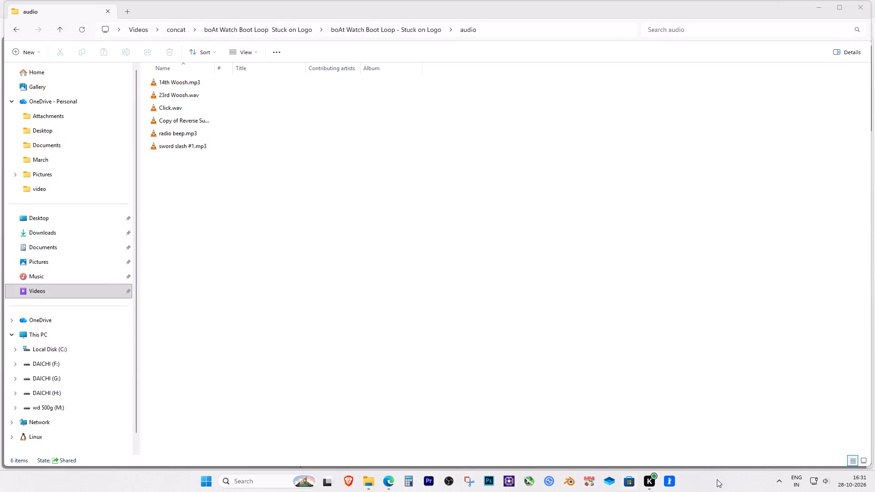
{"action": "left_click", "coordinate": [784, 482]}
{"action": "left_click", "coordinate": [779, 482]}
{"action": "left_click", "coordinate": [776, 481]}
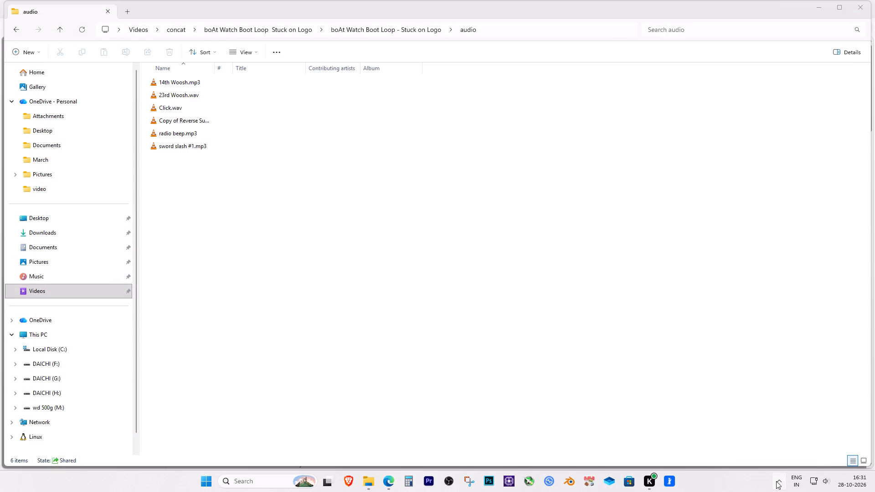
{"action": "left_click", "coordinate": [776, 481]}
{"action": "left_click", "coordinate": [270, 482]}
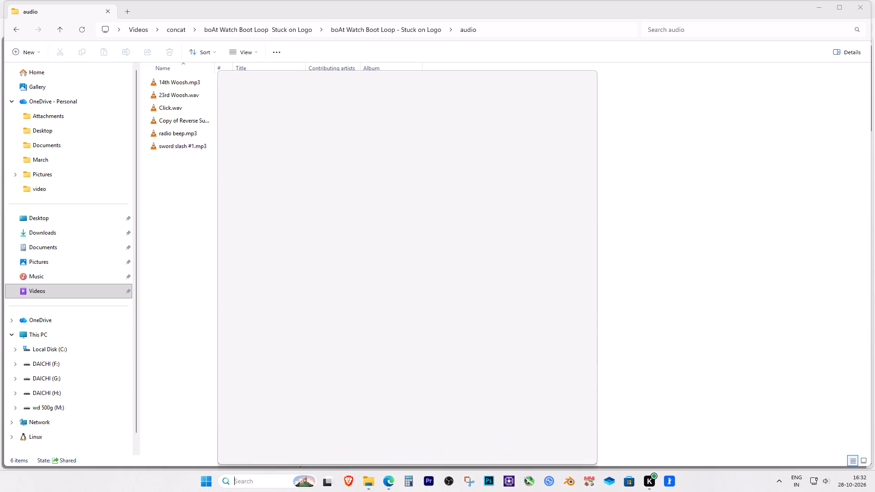
Relaunch Concat, reopen the recent project boAt Watch Boot Loop / Stuck on Logo and maximize its window.
{"action": "left_click", "coordinate": [667, 482]}
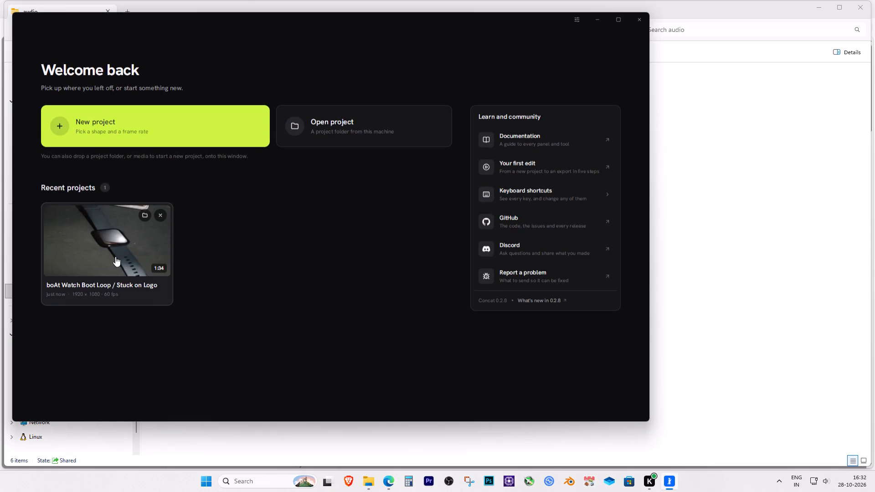
{"action": "double_click", "coordinate": [115, 256]}
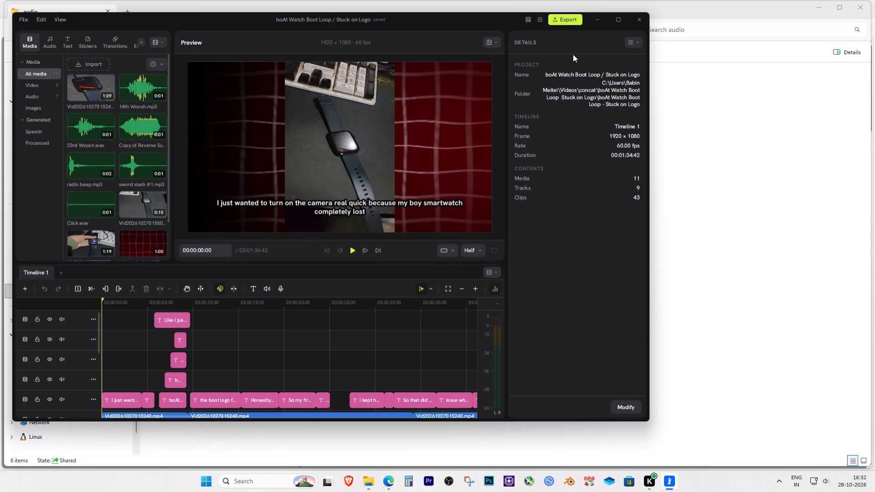
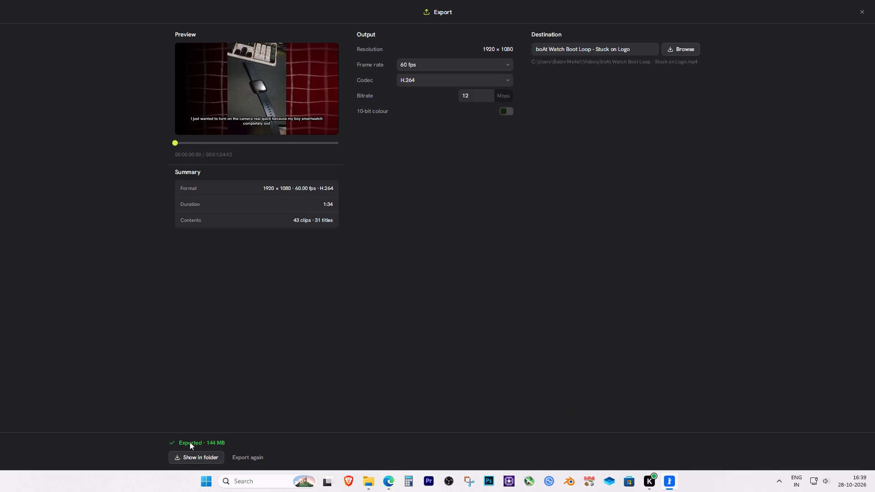
{"action": "left_click", "coordinate": [199, 455]}
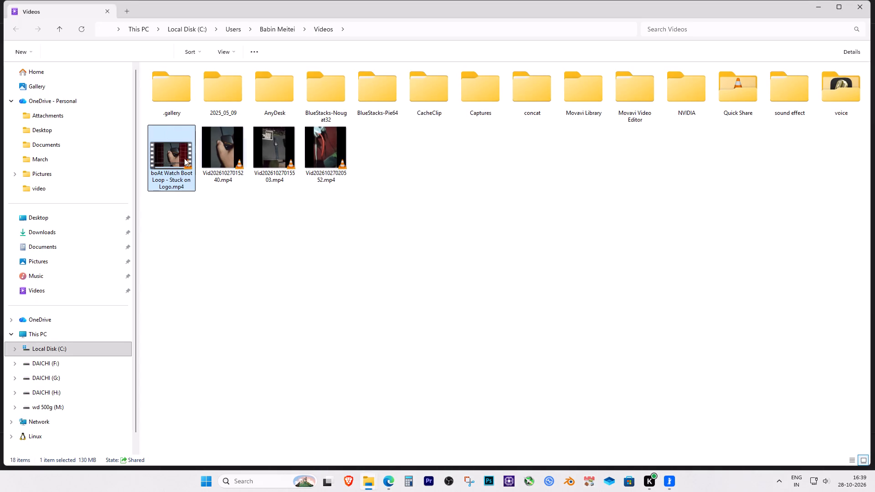
{"action": "double_click", "coordinate": [176, 154]}
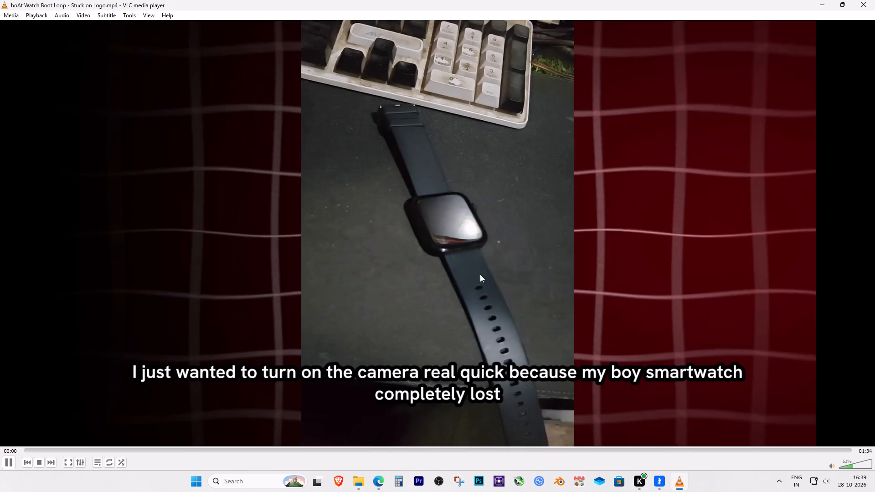
{"action": "left_click", "coordinate": [870, 463]}
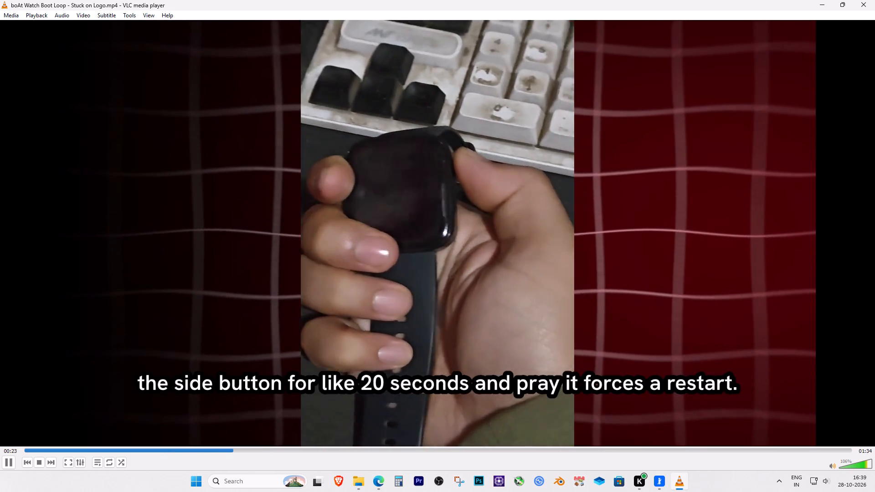
Pause the video at about 00:26 where the boAt logo shows on the watch, save a snapshot of that frame, and close VLC.
{"action": "key", "text": "space"}
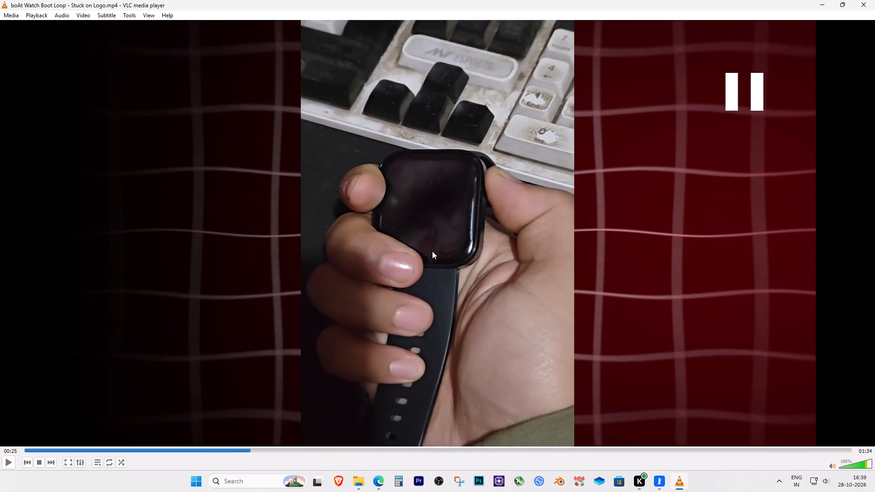
{"action": "key", "text": "space"}
{"action": "key", "text": "space"}
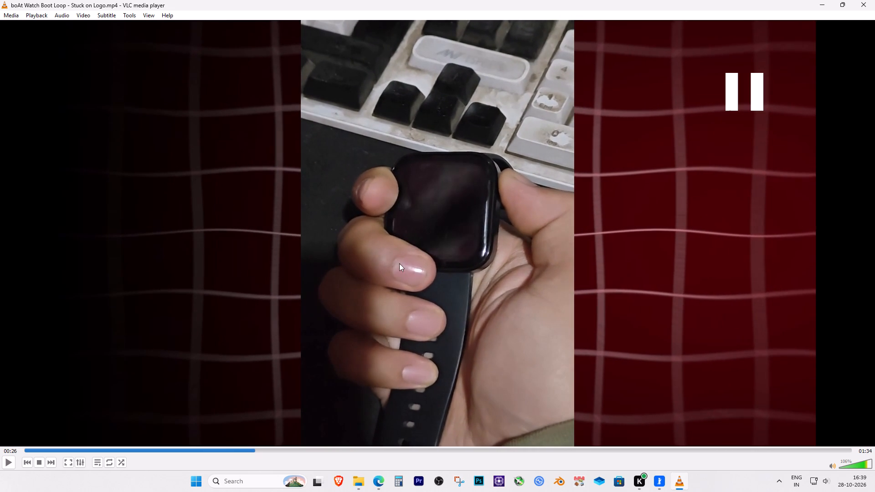
{"action": "left_click", "coordinate": [252, 451]}
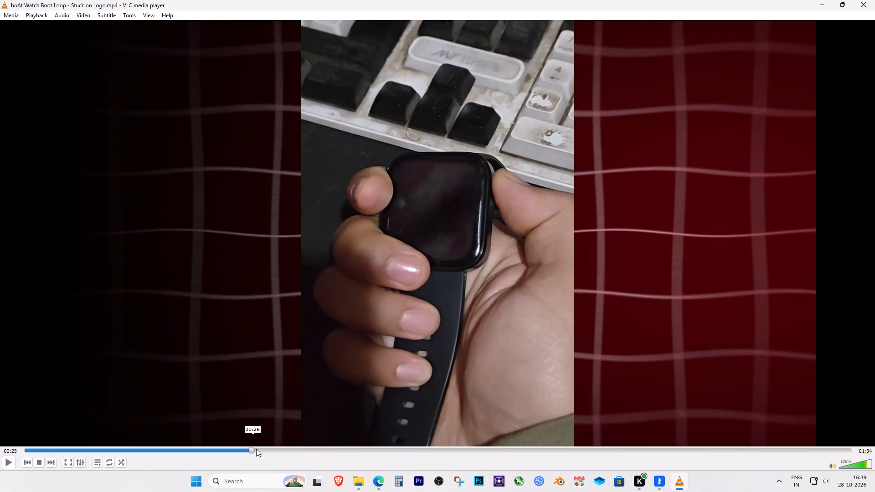
{"action": "key", "text": "space"}
{"action": "key", "text": "space"}
{"action": "right_click", "coordinate": [484, 217]}
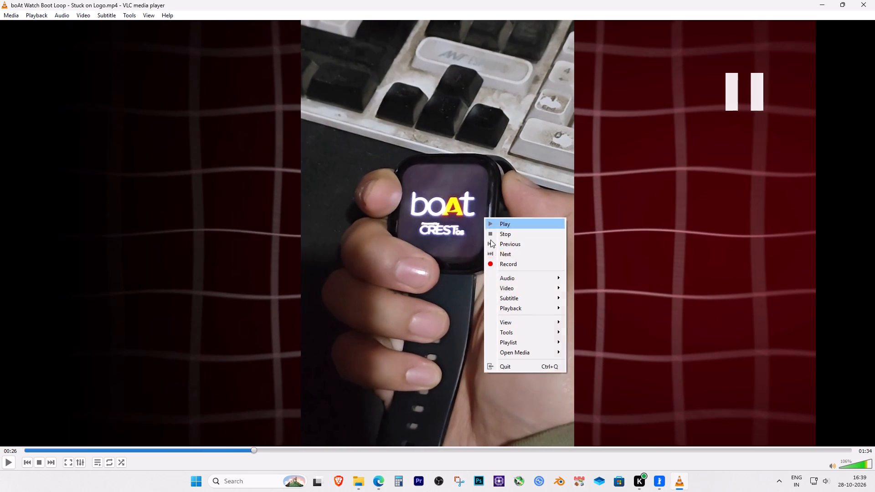
{"action": "left_click", "coordinate": [607, 394]}
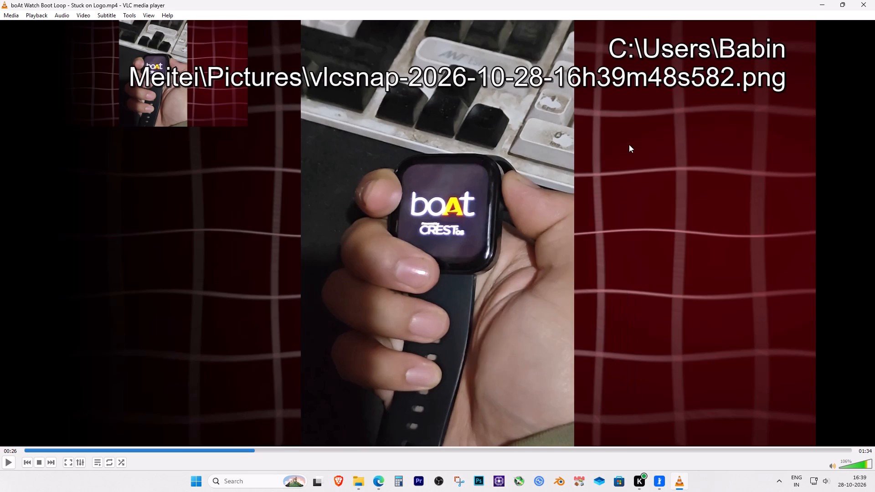
{"action": "left_click", "coordinate": [874, 0]}
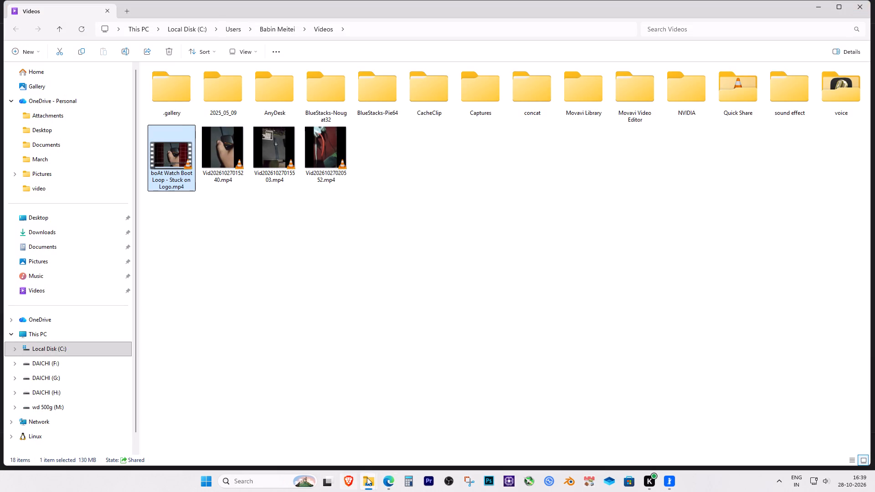
Launch the Brave browser.
{"action": "left_click", "coordinate": [350, 482]}
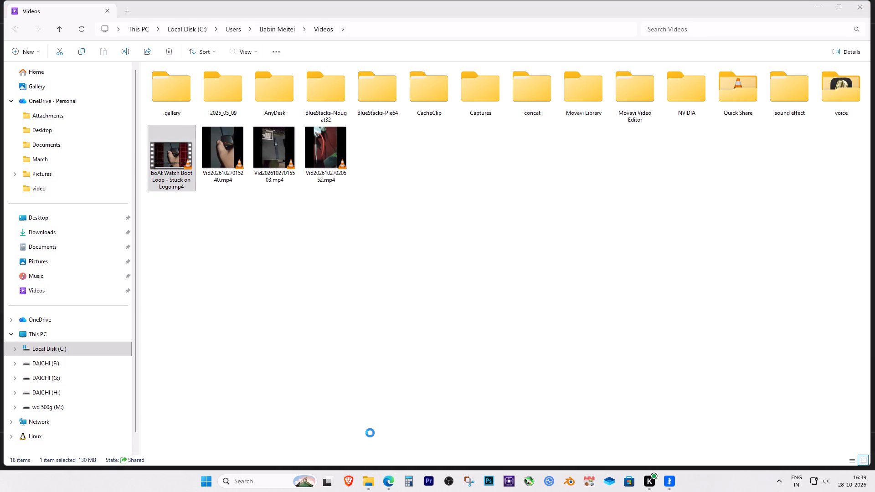
Switch back to Concat, leave the export page and close the editor.
{"action": "left_click", "coordinate": [674, 485]}
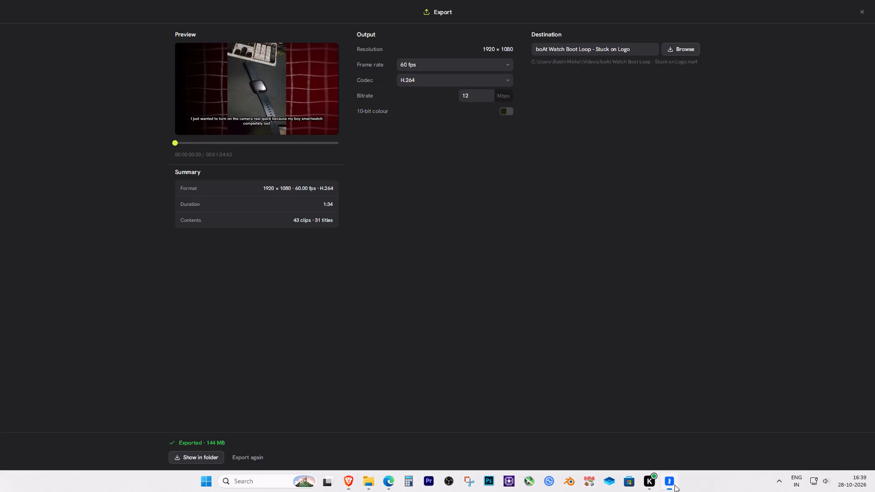
{"action": "left_click", "coordinate": [861, 11]}
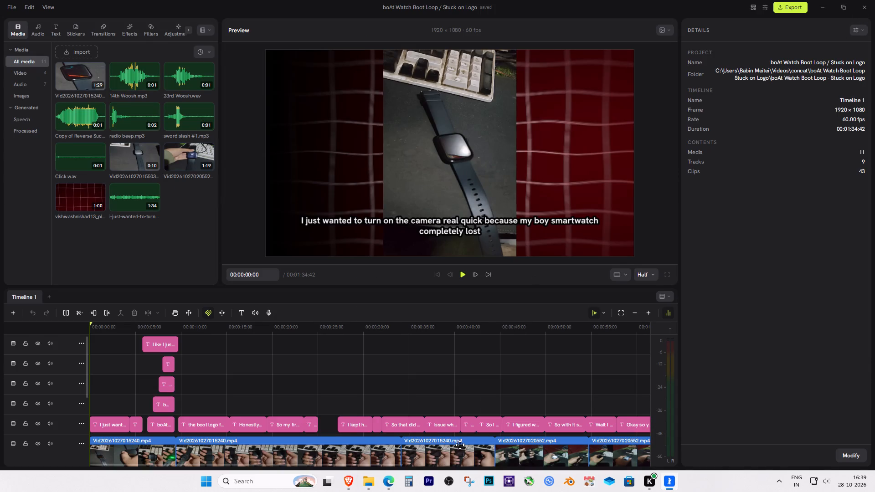
{"action": "left_click", "coordinate": [866, 6]}
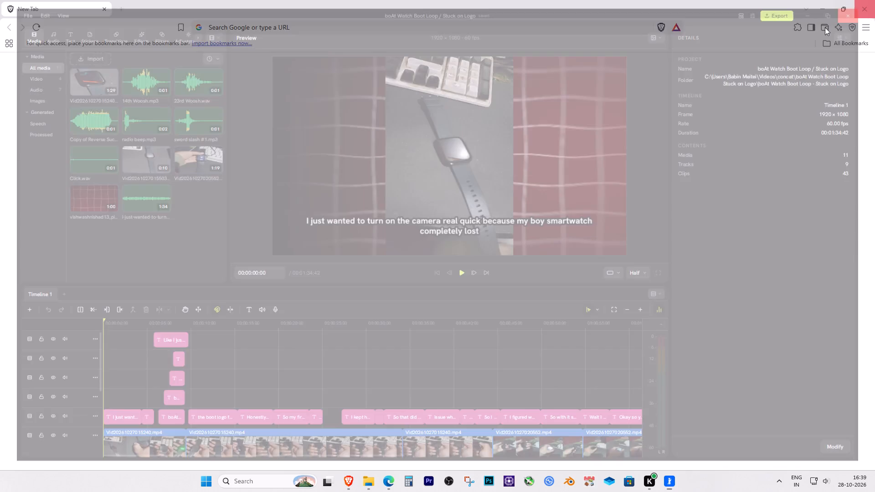
Open the YouTube home page in Brave.
{"action": "left_click", "coordinate": [372, 129]}
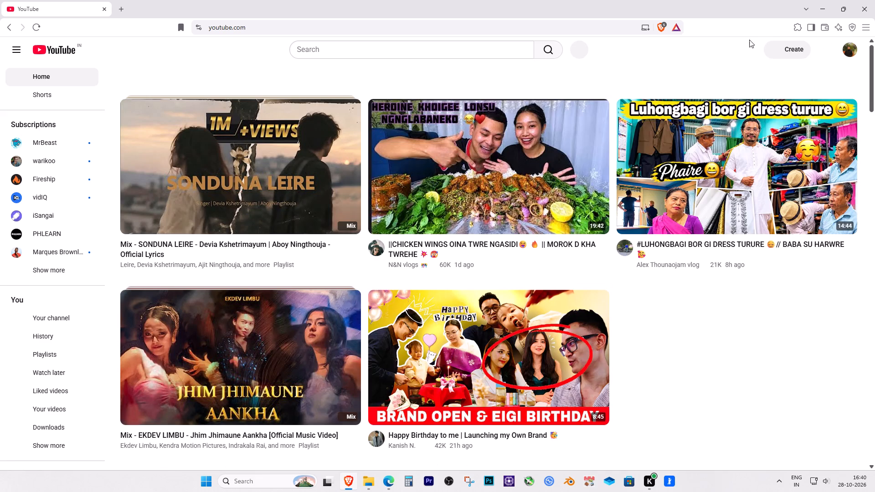
Open the video upload dialog of YouTube Studio.
{"action": "left_click", "coordinate": [783, 46]}
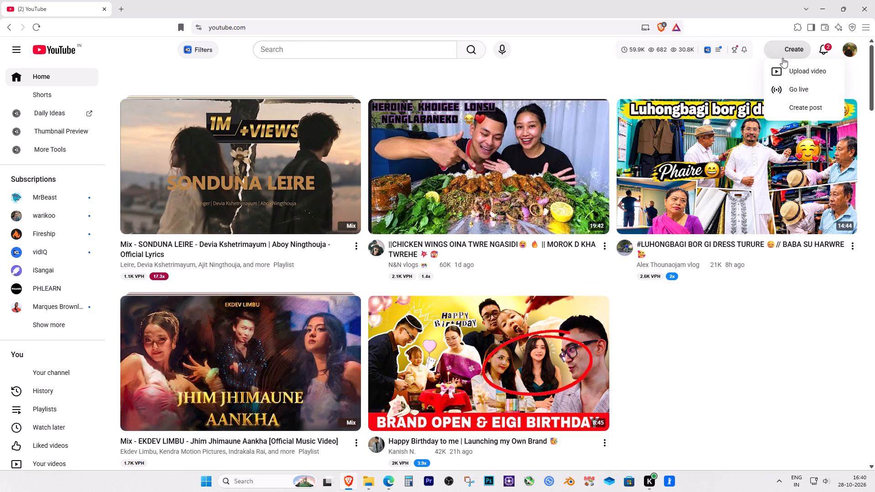
{"action": "left_click", "coordinate": [828, 50]}
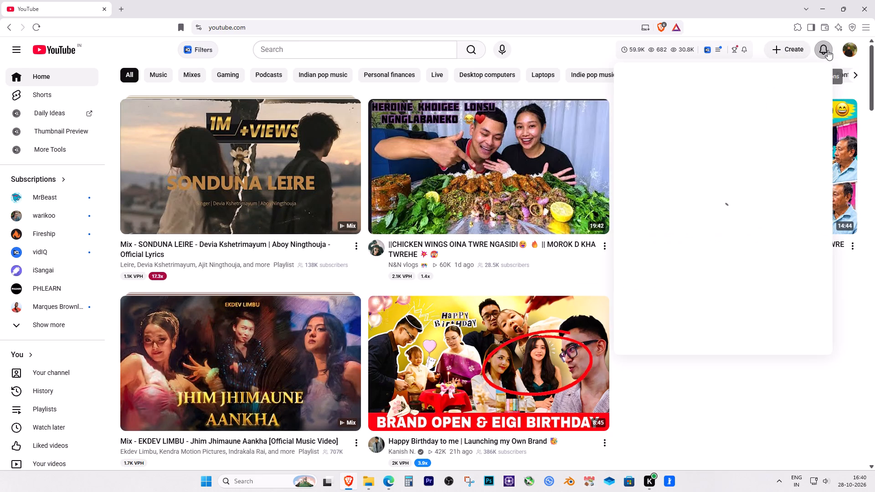
{"action": "left_click", "coordinate": [797, 49]}
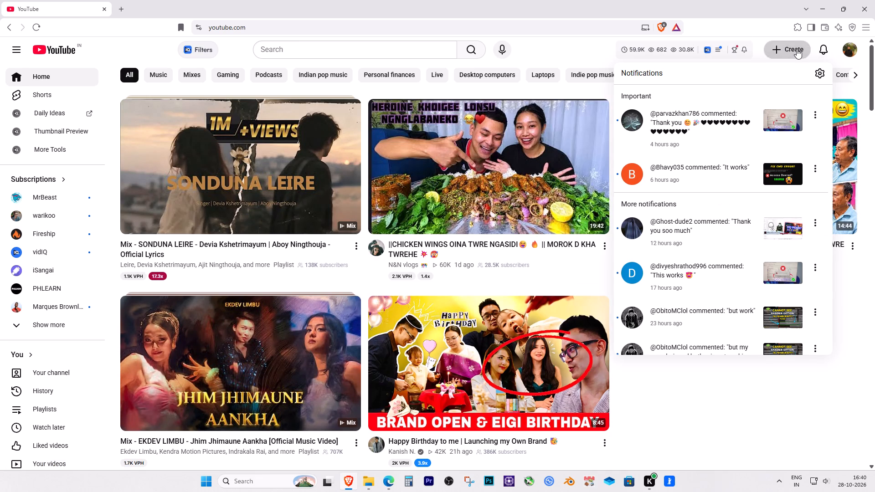
{"action": "left_click", "coordinate": [798, 73]}
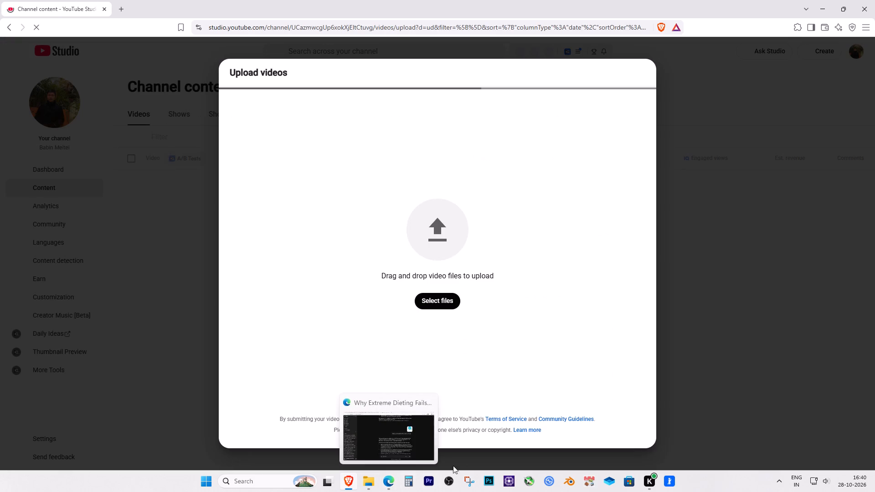
Upload "boAt Watch Boot Loop - Stuck on Logo.mp4" from the Videos folder in File Explorer to the YouTube upload dialog in Brave.
{"action": "left_click", "coordinate": [408, 440]}
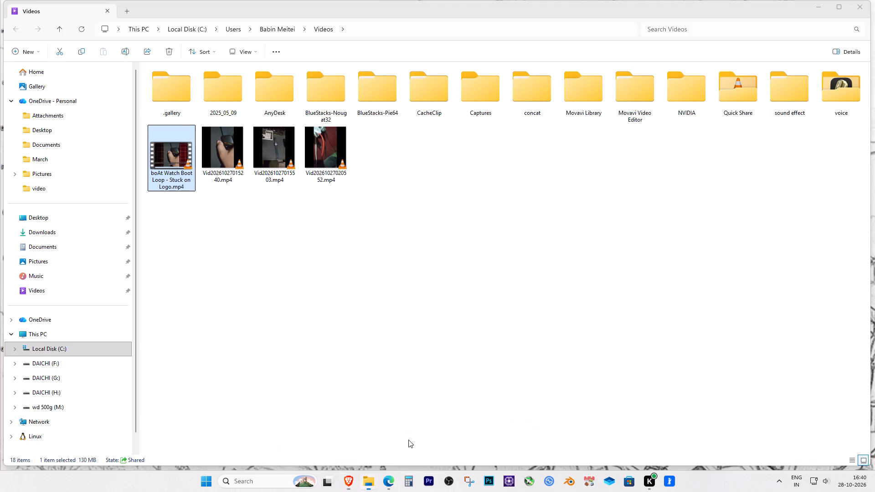
{"action": "left_click_drag", "start_coordinate": [174, 161], "coordinate": [389, 434]}
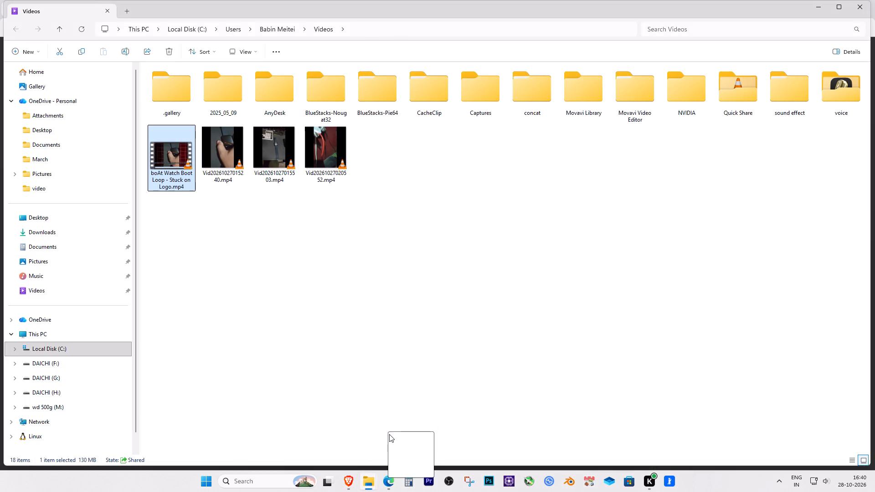
{"action": "left_click_drag", "start_coordinate": [389, 434], "coordinate": [389, 436]}
{"action": "left_click_drag", "start_coordinate": [389, 436], "coordinate": [389, 477]}
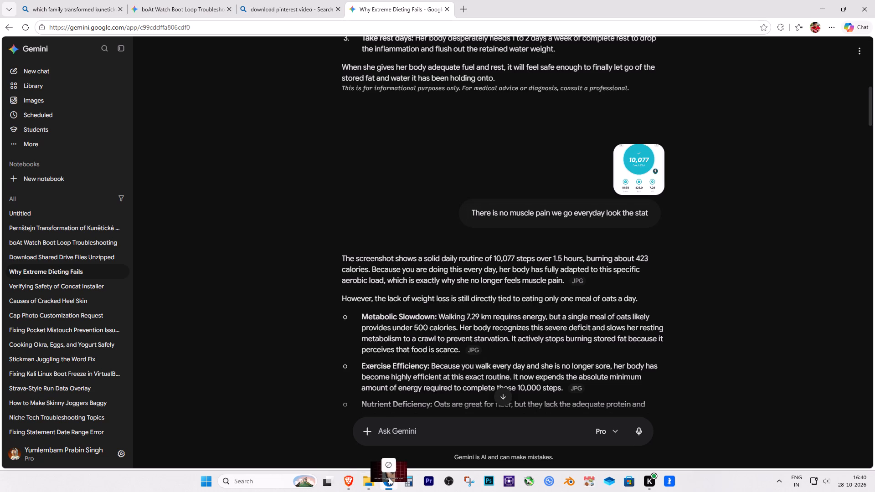
{"action": "left_click_drag", "start_coordinate": [389, 477], "coordinate": [443, 284]}
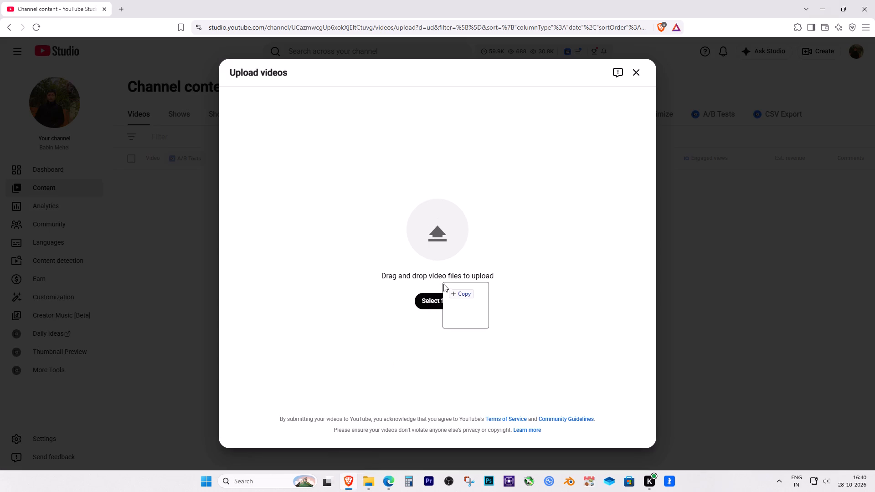
{"action": "left_click_drag", "start_coordinate": [443, 284], "coordinate": [443, 287]}
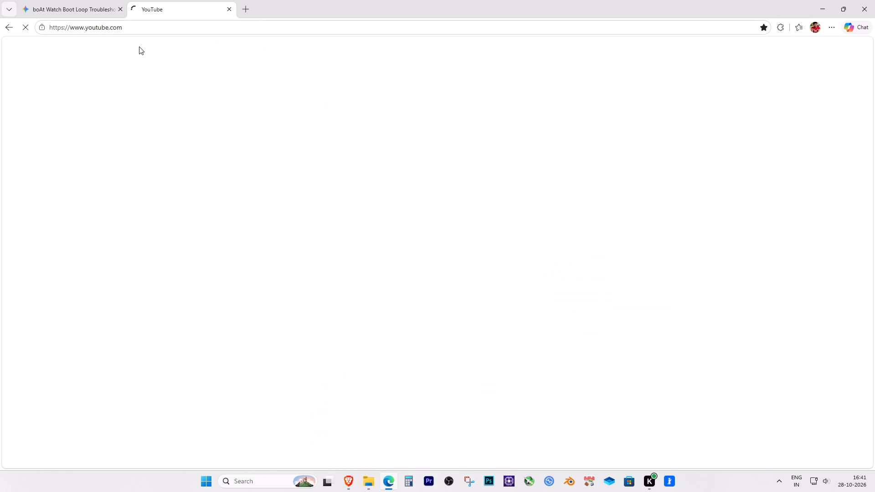